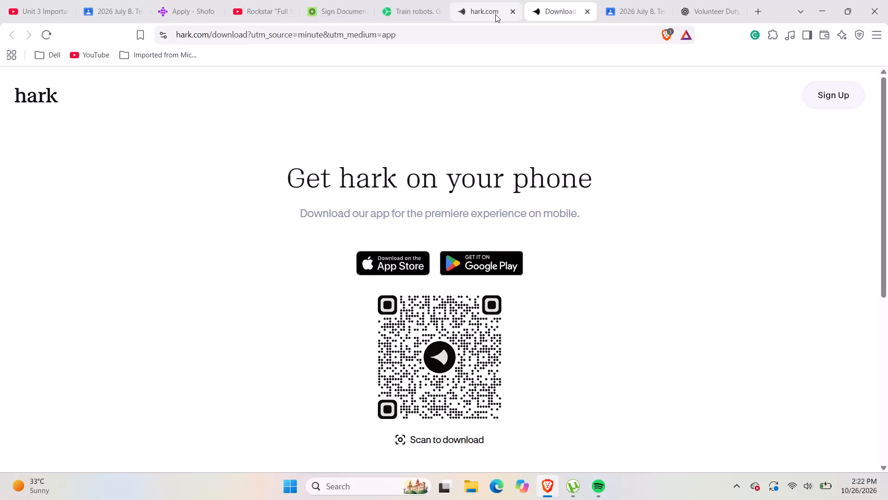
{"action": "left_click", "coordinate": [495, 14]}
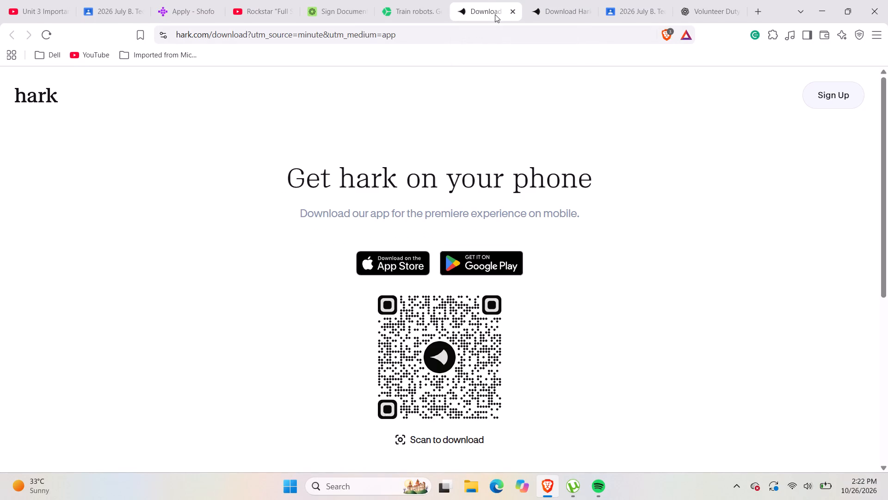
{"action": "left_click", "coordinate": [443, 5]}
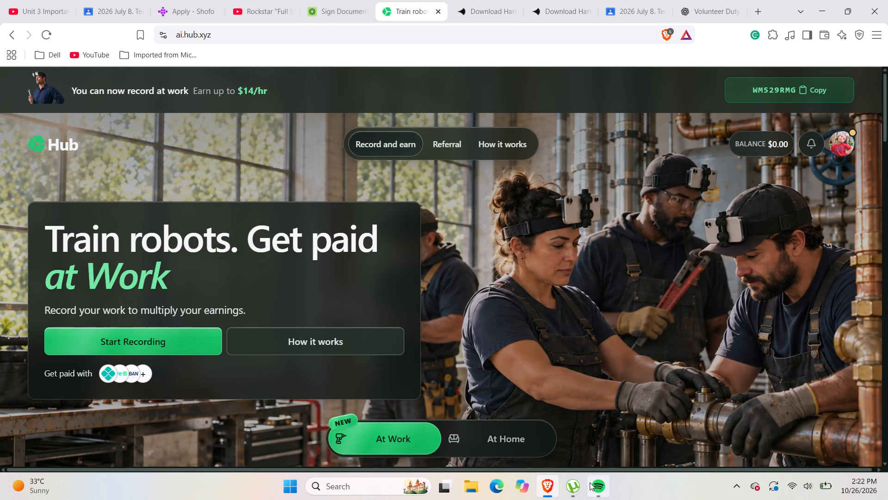
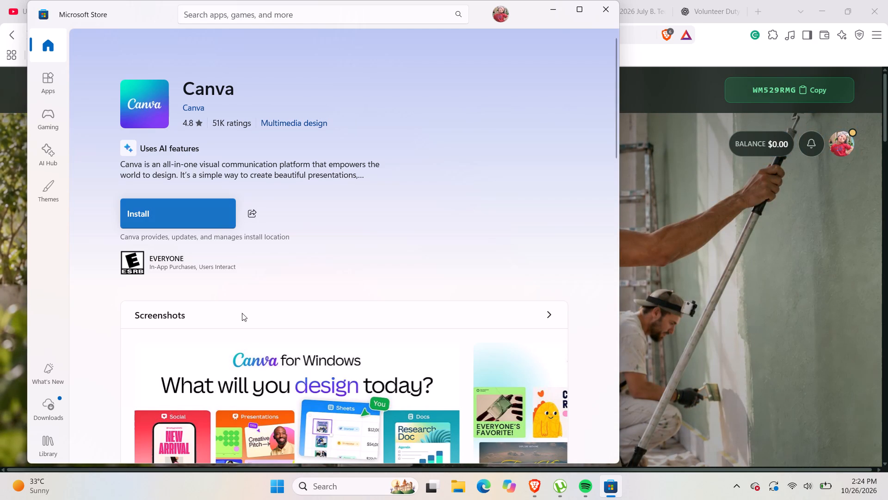
Look through the Canva store page, including its review summary and features description.
{"action": "scroll", "coordinate": [244, 301], "scroll_direction": "up", "scroll_amount": 4}
{"action": "scroll", "coordinate": [244, 301], "scroll_direction": "down", "scroll_amount": 8}
{"action": "scroll", "coordinate": [244, 301], "scroll_direction": "up", "scroll_amount": 2}
{"action": "scroll", "coordinate": [244, 301], "scroll_direction": "down", "scroll_amount": 5}
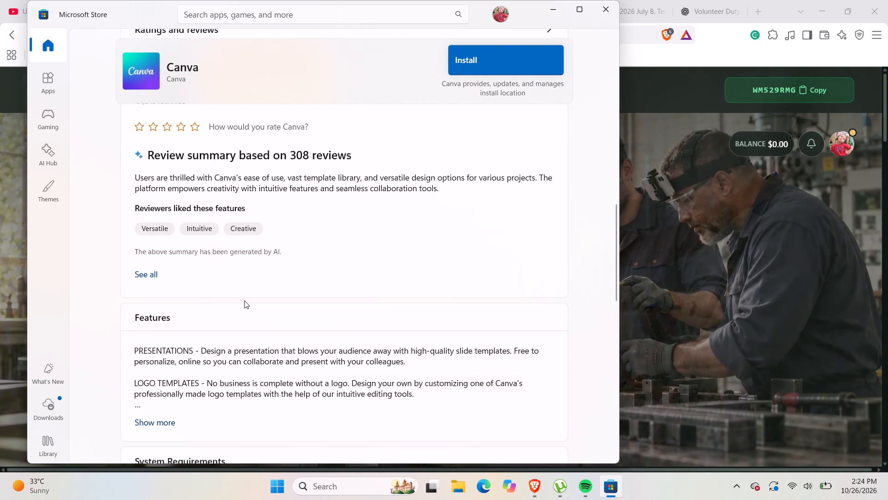
{"action": "scroll", "coordinate": [379, 73], "scroll_direction": "down", "scroll_amount": 3}
{"action": "scroll", "coordinate": [378, 74], "scroll_direction": "up", "scroll_amount": 7}
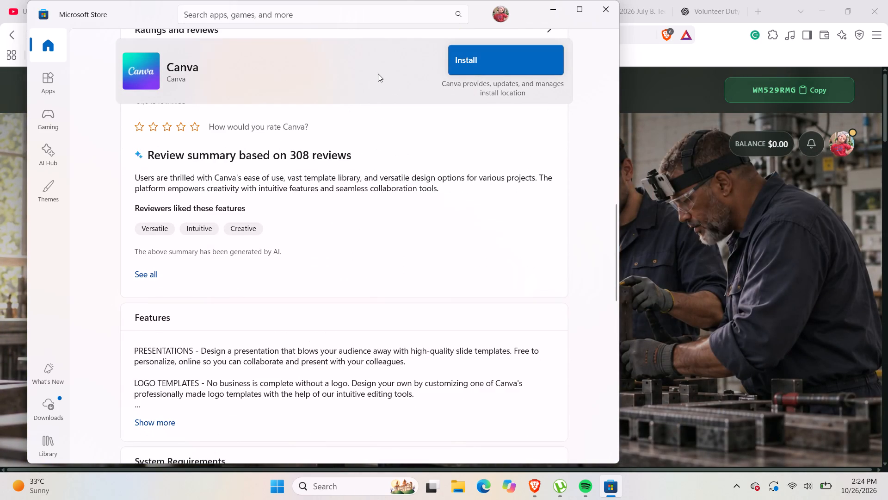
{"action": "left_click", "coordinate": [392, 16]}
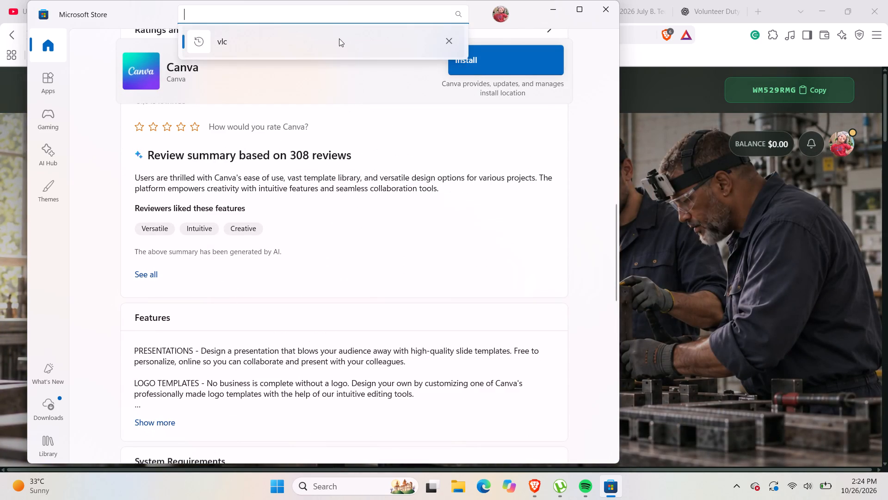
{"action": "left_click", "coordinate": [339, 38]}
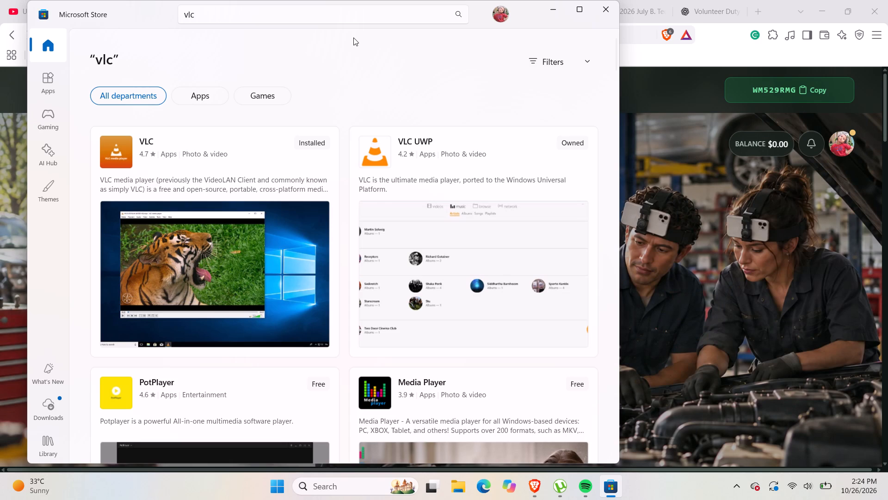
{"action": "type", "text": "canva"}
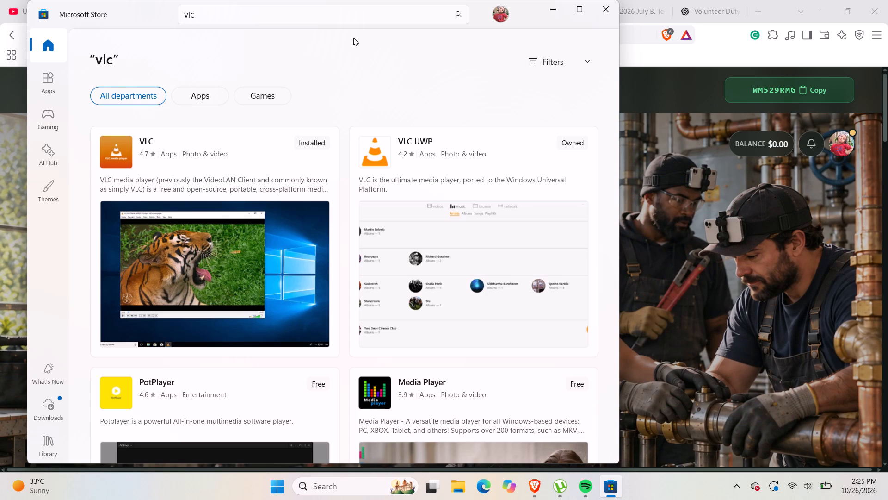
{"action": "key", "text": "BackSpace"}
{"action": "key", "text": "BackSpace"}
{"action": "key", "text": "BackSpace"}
Replace the store's search text with "canva" and run the suggested "canva" search.
{"action": "left_click", "coordinate": [353, 12]}
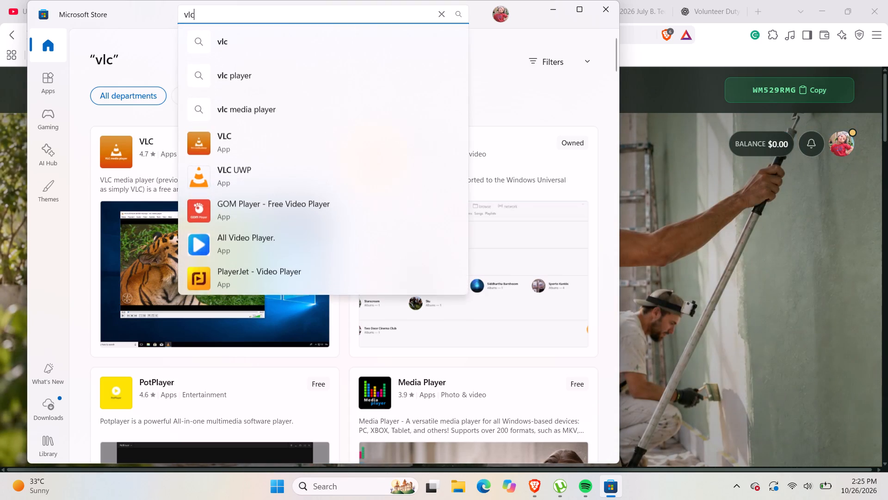
{"action": "key", "text": "BackSpace"}
{"action": "key", "text": "BackSpace"}
{"action": "key", "text": "BackSpace"}
{"action": "key", "text": "BackSpace"}
{"action": "key", "text": "BackSpace"}
{"action": "key", "text": "BackSpace"}
{"action": "key", "text": "BackSpace"}
{"action": "key", "text": "BackSpace"}
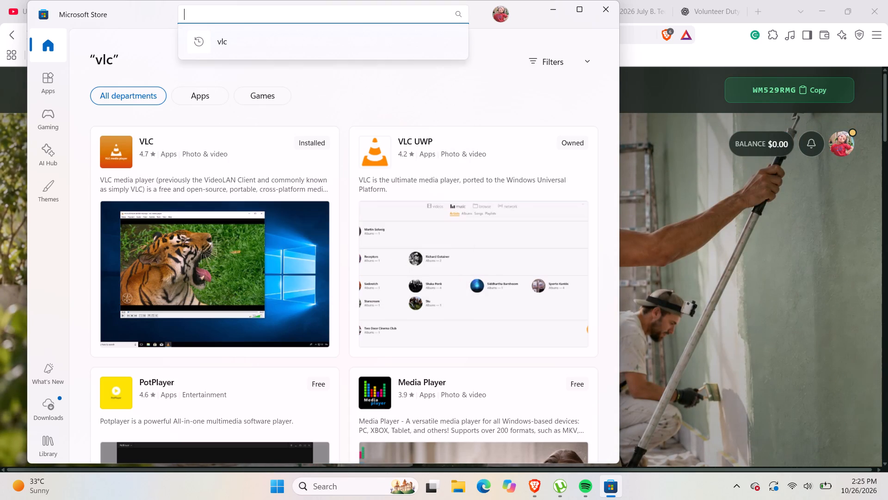
{"action": "type", "text": "canva"}
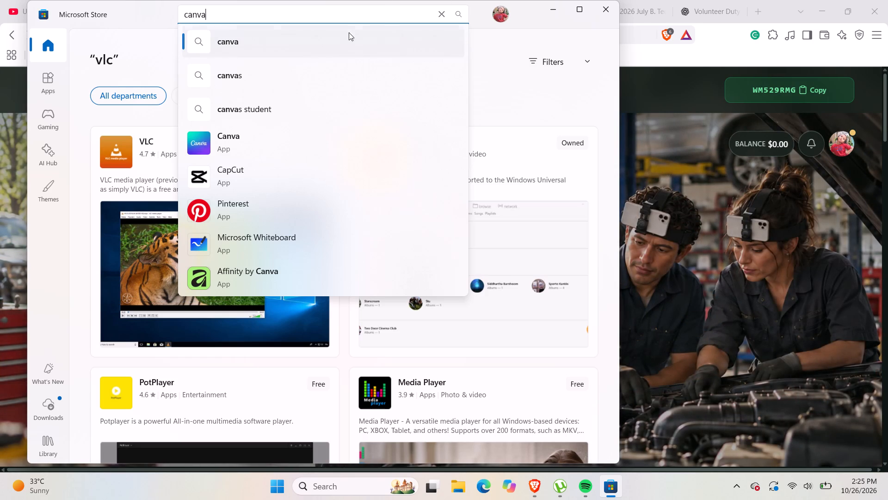
{"action": "left_click", "coordinate": [327, 45]}
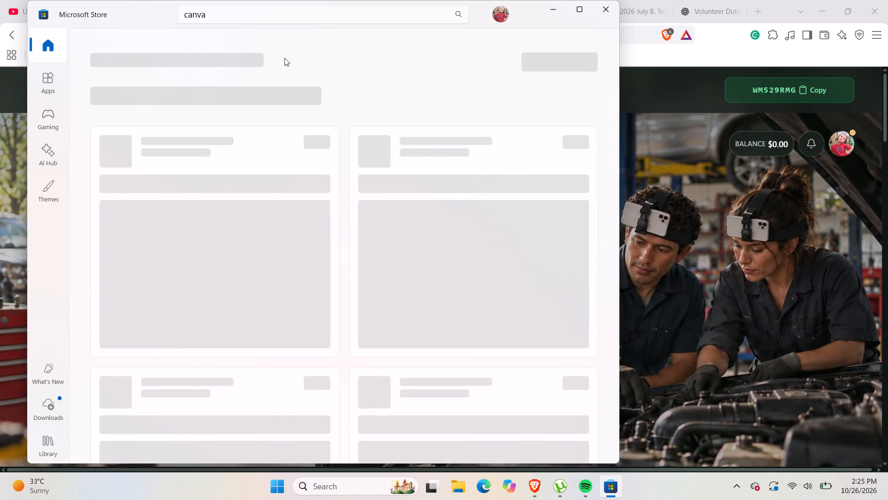
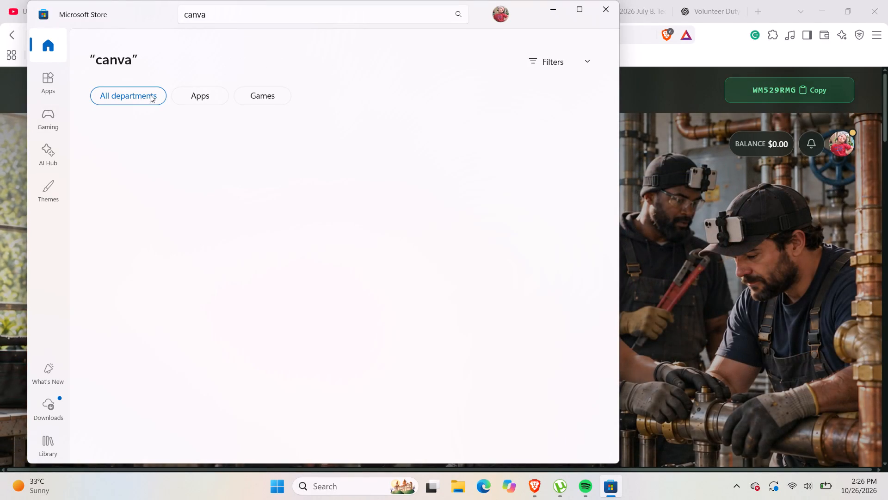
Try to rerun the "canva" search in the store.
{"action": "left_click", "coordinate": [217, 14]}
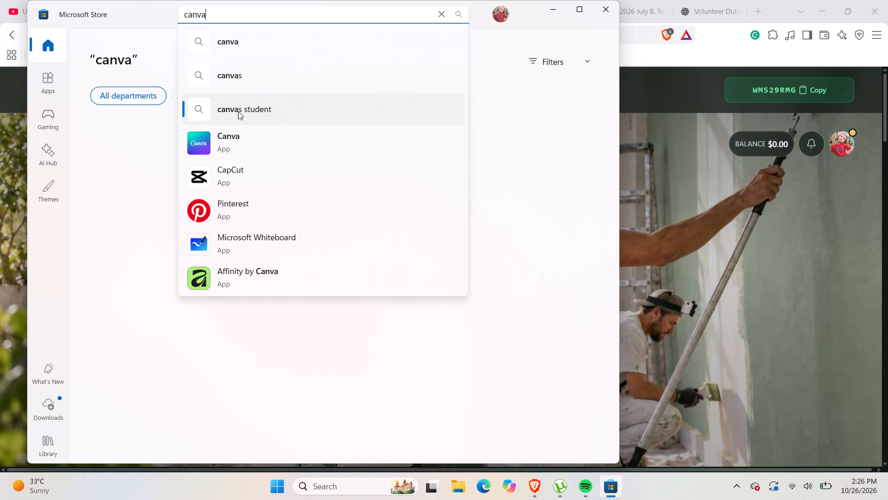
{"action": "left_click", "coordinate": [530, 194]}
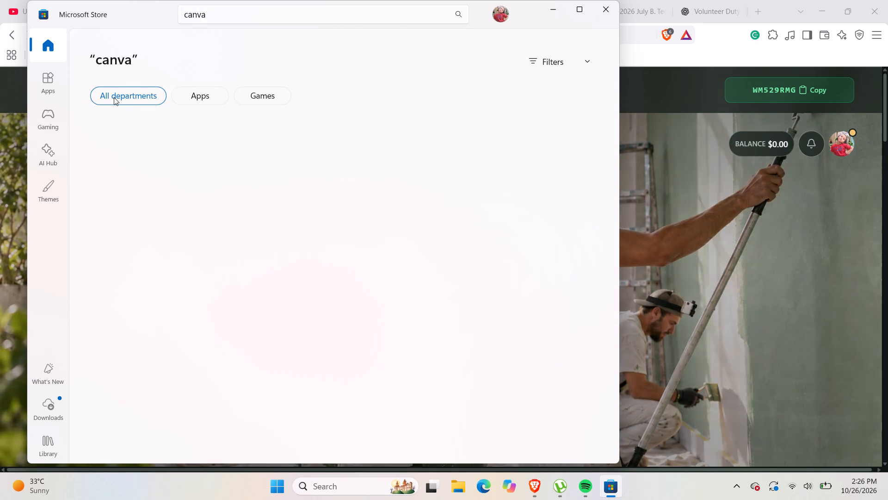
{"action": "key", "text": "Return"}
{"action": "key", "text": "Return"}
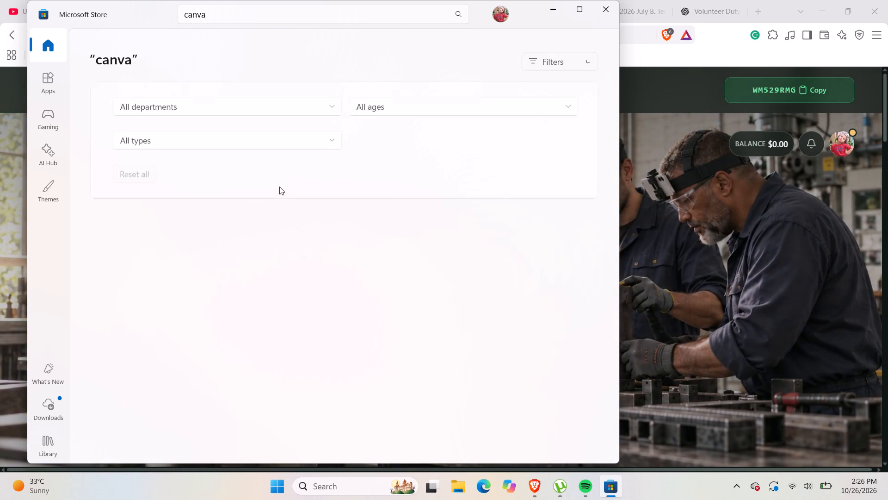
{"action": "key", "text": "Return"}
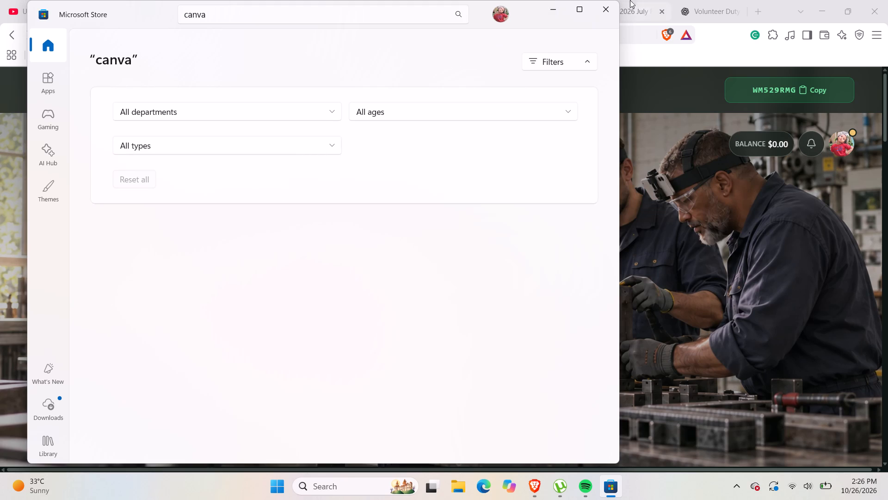
Close the Microsoft Store and open the canva.in website in a new browser tab.
{"action": "left_click", "coordinate": [608, 12]}
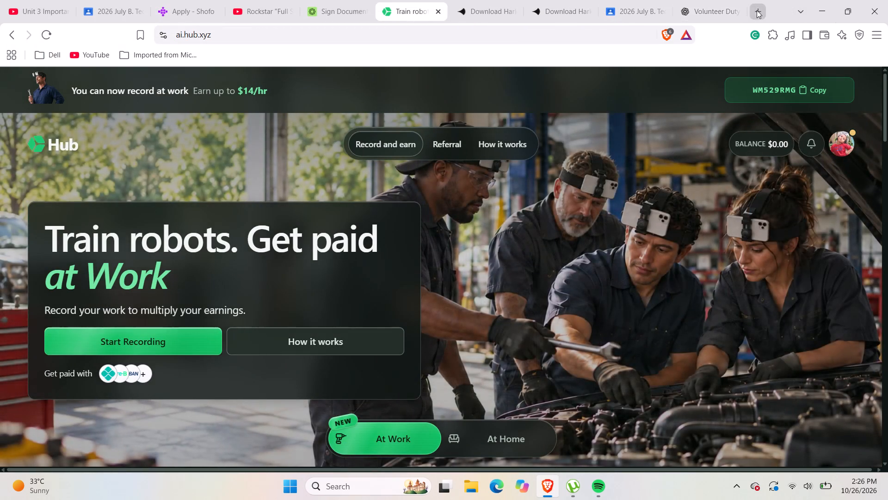
{"action": "left_click", "coordinate": [757, 10]}
{"action": "left_click", "coordinate": [560, 35]}
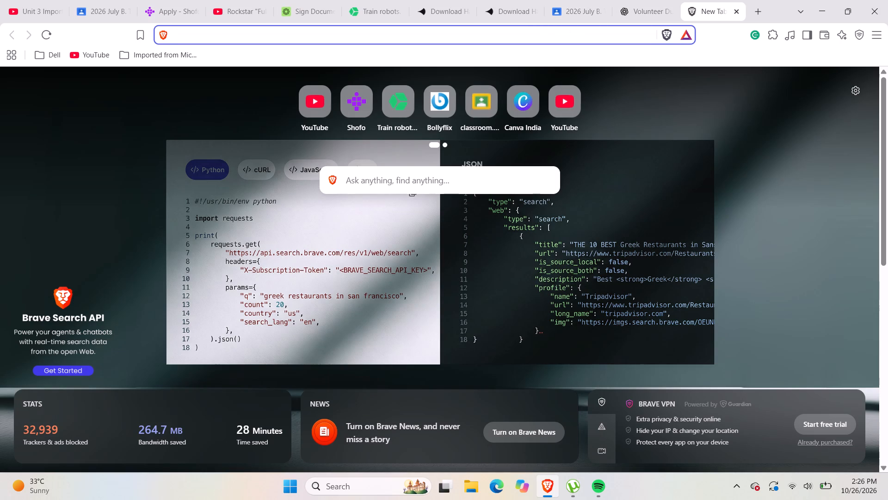
{"action": "type", "text": "can"}
{"action": "type", "text": "va"}
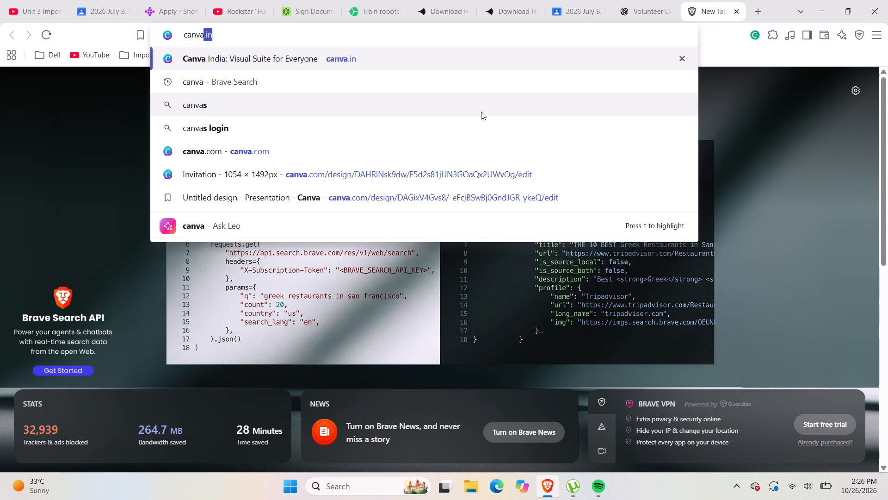
{"action": "left_click", "coordinate": [497, 62]}
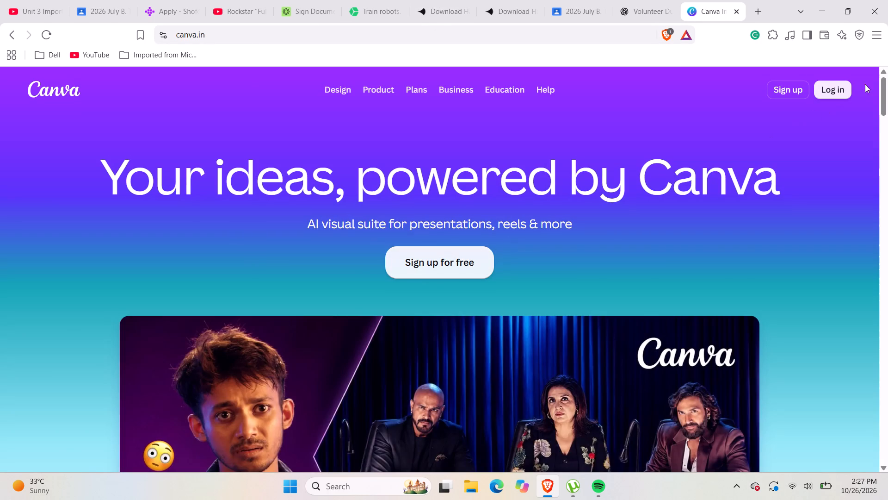
Look through the Canva landing page and its overview of design tools.
{"action": "scroll", "coordinate": [661, 166], "scroll_direction": "up", "scroll_amount": 4}
{"action": "scroll", "coordinate": [661, 166], "scroll_direction": "down", "scroll_amount": 9}
{"action": "scroll", "coordinate": [661, 166], "scroll_direction": "up", "scroll_amount": 3}
{"action": "scroll", "coordinate": [661, 166], "scroll_direction": "down", "scroll_amount": 6}
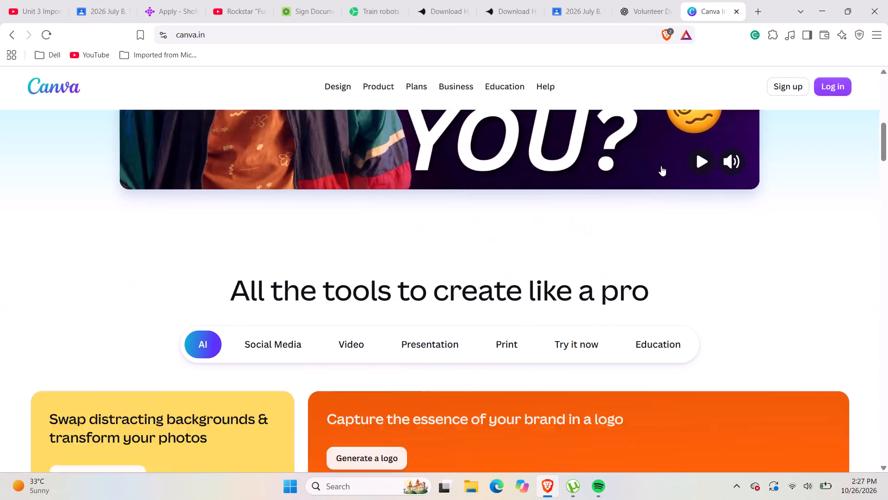
{"action": "scroll", "coordinate": [661, 166], "scroll_direction": "down", "scroll_amount": 18}
{"action": "scroll", "coordinate": [661, 166], "scroll_direction": "up", "scroll_amount": 6}
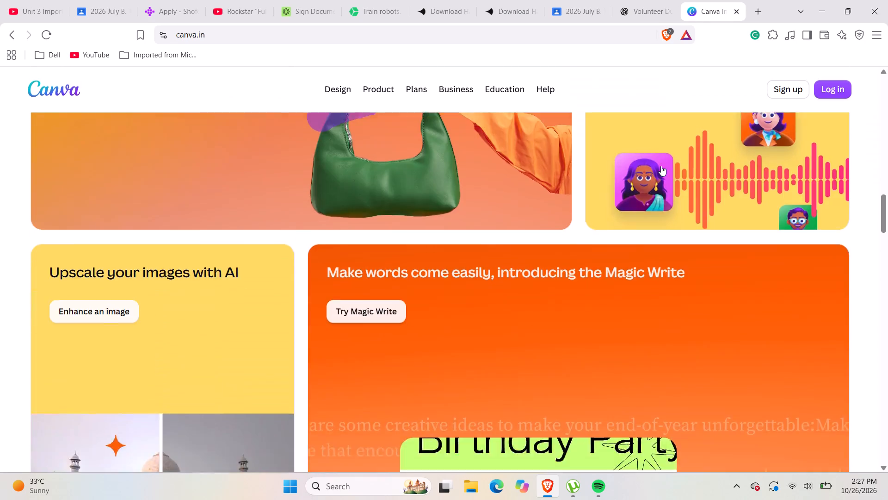
{"action": "scroll", "coordinate": [661, 166], "scroll_direction": "up", "scroll_amount": 10}
{"action": "scroll", "coordinate": [661, 166], "scroll_direction": "down", "scroll_amount": 6}
{"action": "scroll", "coordinate": [661, 166], "scroll_direction": "up", "scroll_amount": 8}
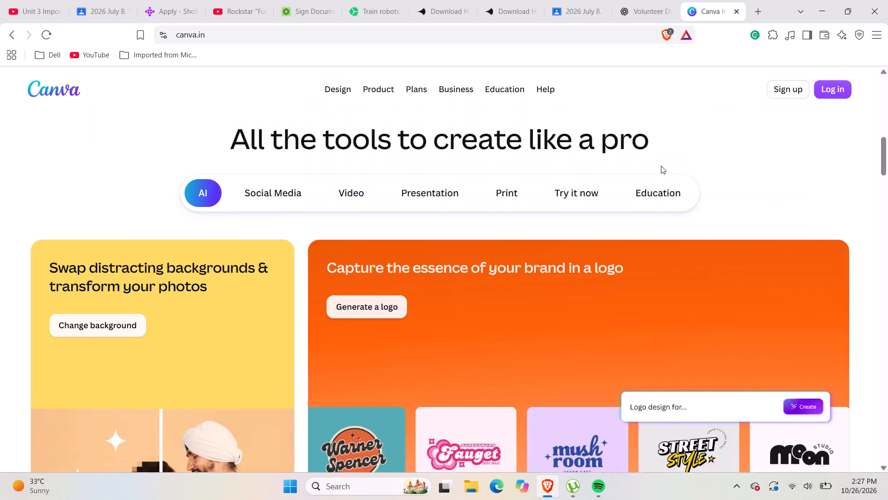
{"action": "scroll", "coordinate": [661, 166], "scroll_direction": "up", "scroll_amount": 20}
{"action": "scroll", "coordinate": [661, 166], "scroll_direction": "up", "scroll_amount": 5}
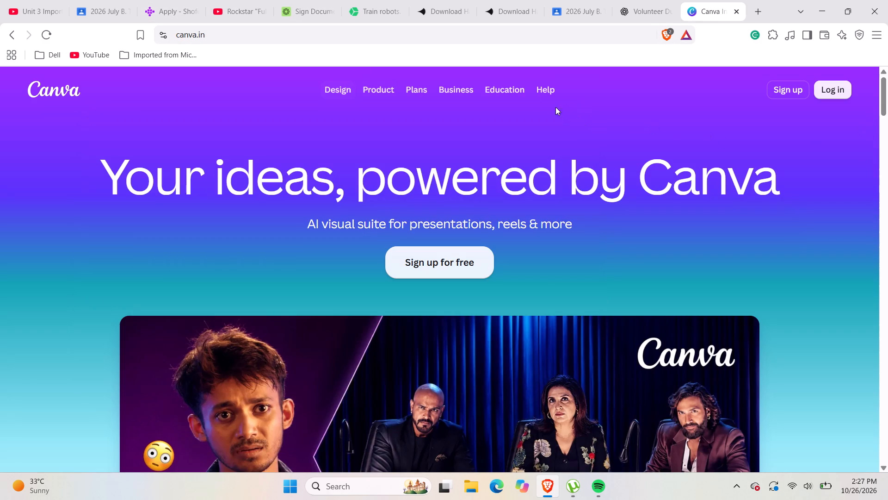
{"action": "left_click", "coordinate": [842, 180]}
Log in to Canva from the landing page.
{"action": "left_click", "coordinate": [820, 93]}
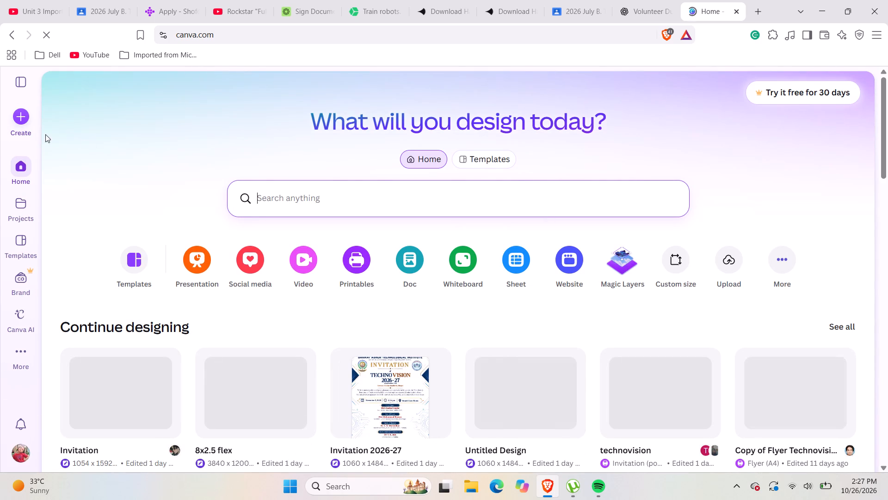
Look through the design types and the Continue designing section on the Canva home page.
{"action": "scroll", "coordinate": [244, 242], "scroll_direction": "up", "scroll_amount": 2}
{"action": "scroll", "coordinate": [244, 242], "scroll_direction": "down", "scroll_amount": 1}
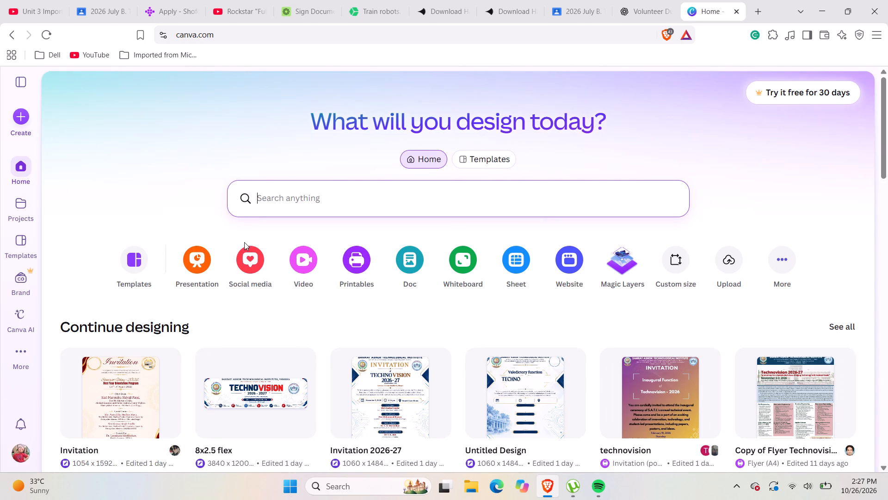
{"action": "scroll", "coordinate": [244, 242], "scroll_direction": "down", "scroll_amount": 5}
{"action": "scroll", "coordinate": [244, 242], "scroll_direction": "up", "scroll_amount": 4}
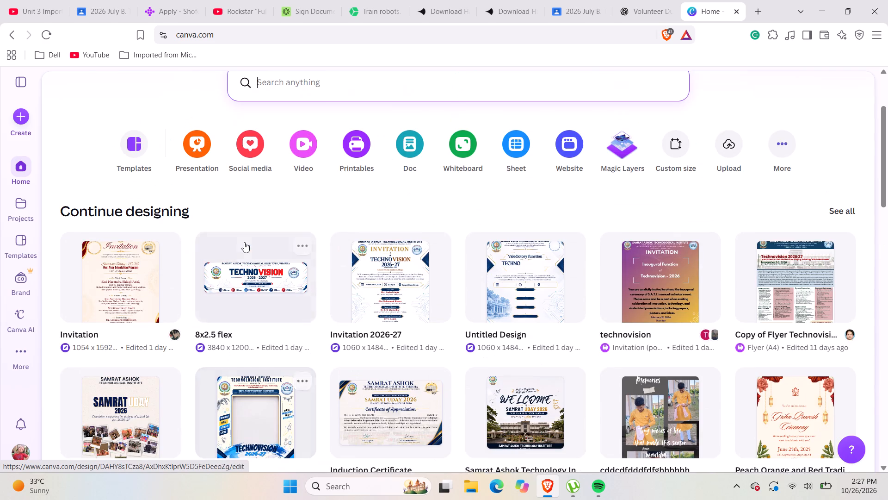
{"action": "scroll", "coordinate": [244, 242], "scroll_direction": "up", "scroll_amount": 1}
{"action": "scroll", "coordinate": [244, 242], "scroll_direction": "down", "scroll_amount": 4}
{"action": "scroll", "coordinate": [244, 242], "scroll_direction": "up", "scroll_amount": 5}
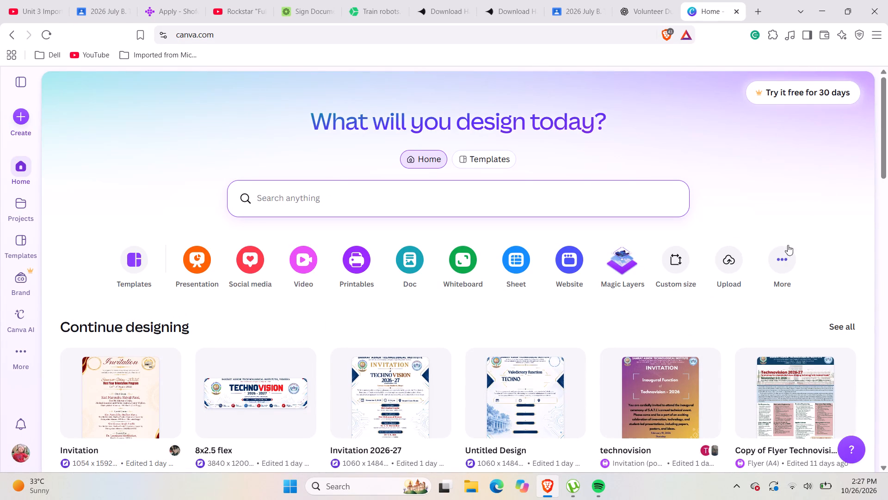
Open the full list of recent designs and look through it.
{"action": "left_click", "coordinate": [841, 332]}
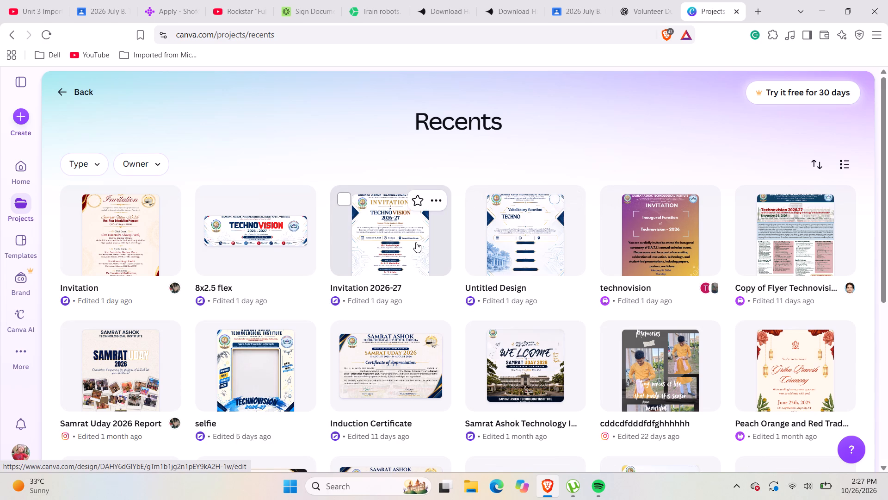
{"action": "scroll", "coordinate": [416, 242], "scroll_direction": "up", "scroll_amount": 3}
{"action": "scroll", "coordinate": [416, 242], "scroll_direction": "down", "scroll_amount": 6}
{"action": "scroll", "coordinate": [416, 242], "scroll_direction": "up", "scroll_amount": 6}
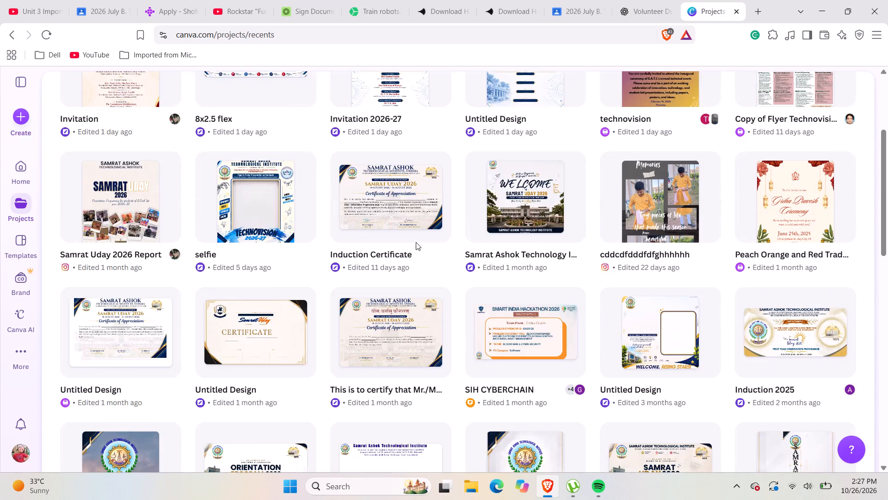
{"action": "scroll", "coordinate": [416, 242], "scroll_direction": "up", "scroll_amount": 2}
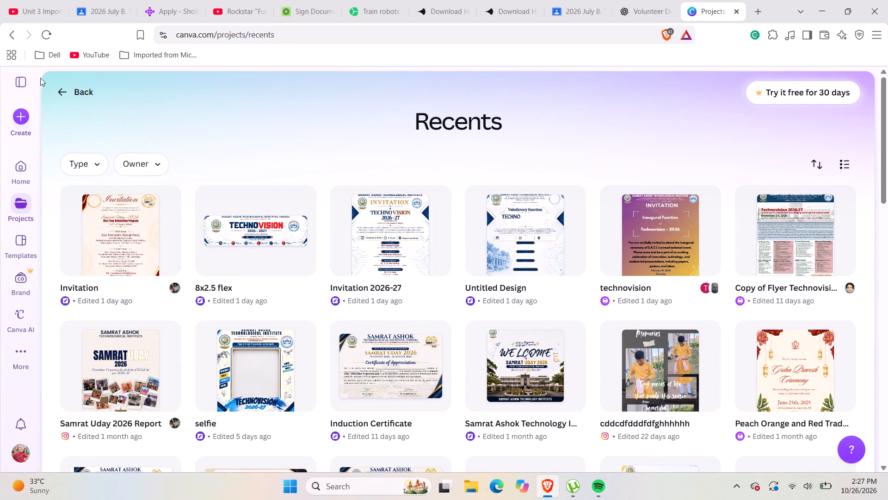
Expand the navigation sidebar, open Your projects and look through the designs stored there.
{"action": "left_click", "coordinate": [23, 87]}
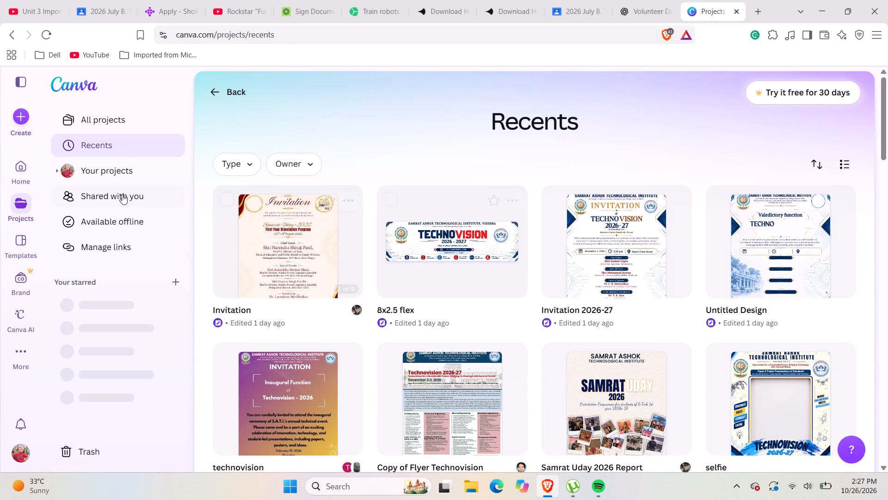
{"action": "left_click", "coordinate": [94, 170]}
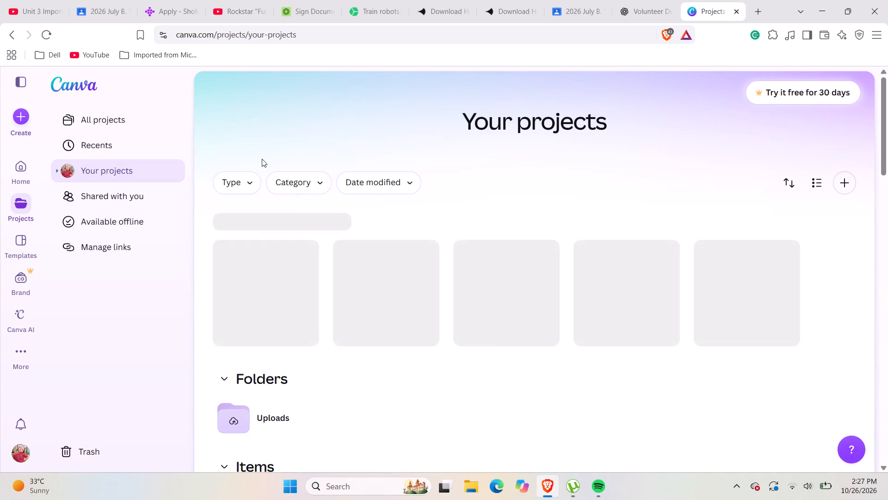
{"action": "scroll", "coordinate": [271, 237], "scroll_direction": "down", "scroll_amount": 4}
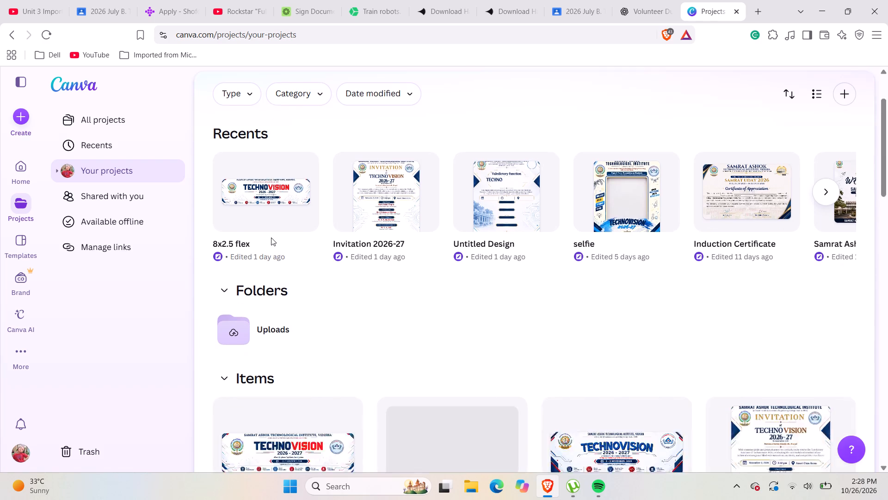
{"action": "scroll", "coordinate": [271, 237], "scroll_direction": "up", "scroll_amount": 1}
{"action": "scroll", "coordinate": [271, 237], "scroll_direction": "down", "scroll_amount": 5}
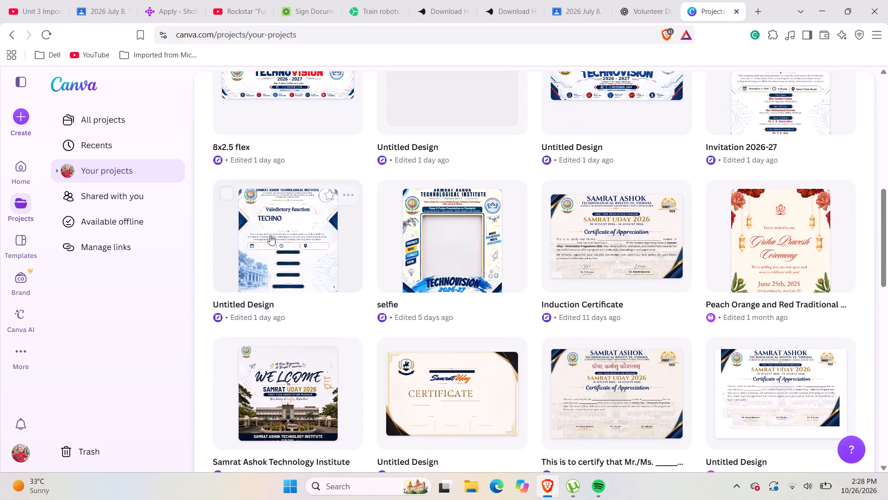
{"action": "scroll", "coordinate": [270, 233], "scroll_direction": "down", "scroll_amount": 13}
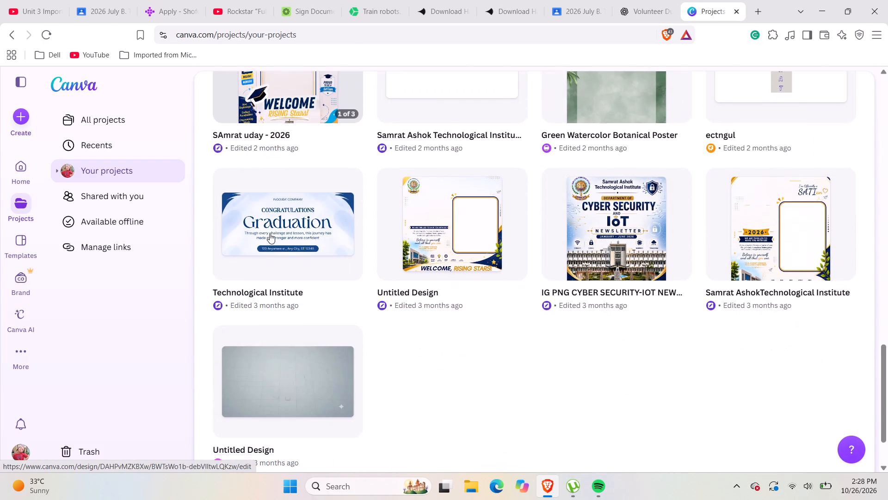
{"action": "scroll", "coordinate": [270, 233], "scroll_direction": "down", "scroll_amount": 4}
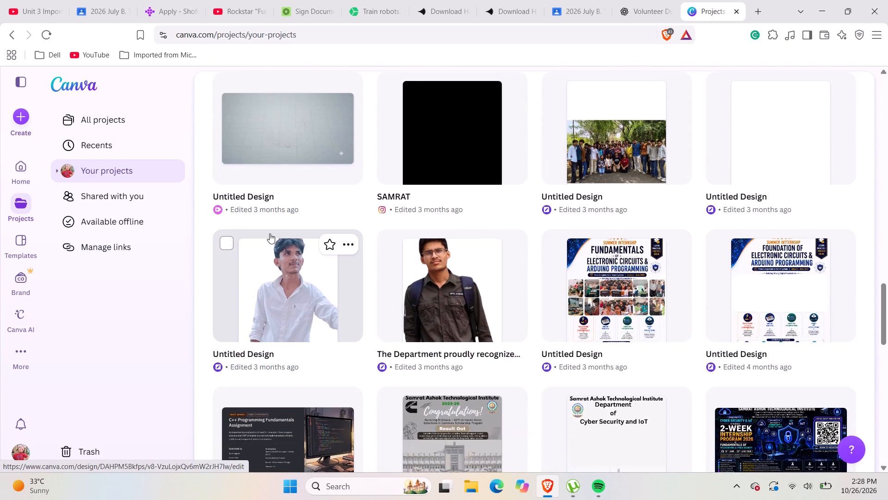
{"action": "scroll", "coordinate": [270, 233], "scroll_direction": "down", "scroll_amount": 7}
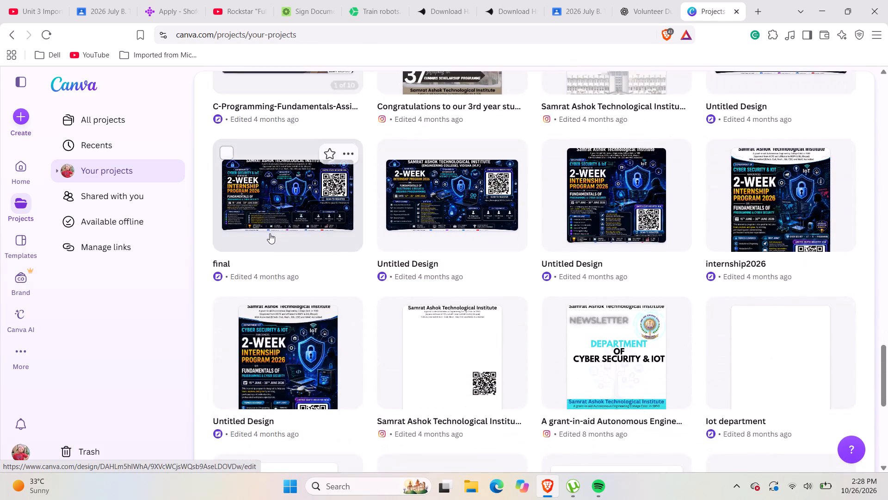
{"action": "scroll", "coordinate": [270, 233], "scroll_direction": "up", "scroll_amount": 8}
{"action": "scroll", "coordinate": [270, 233], "scroll_direction": "up", "scroll_amount": 14}
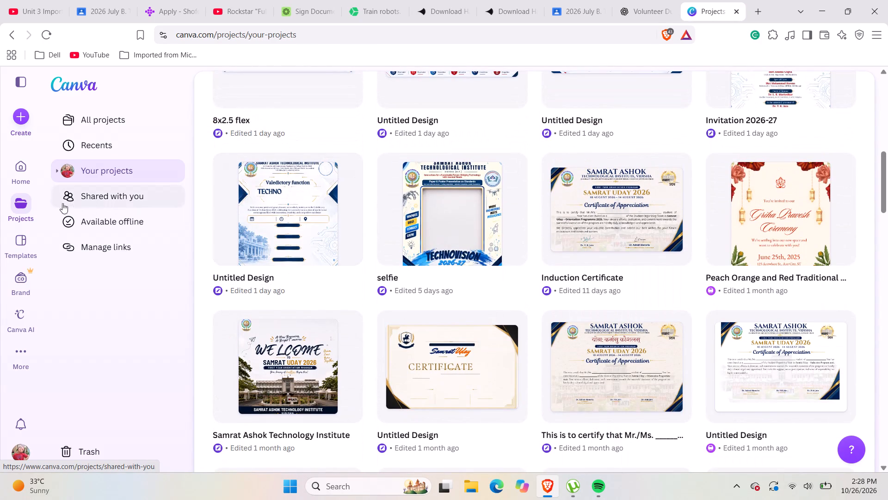
{"action": "left_click", "coordinate": [23, 241]}
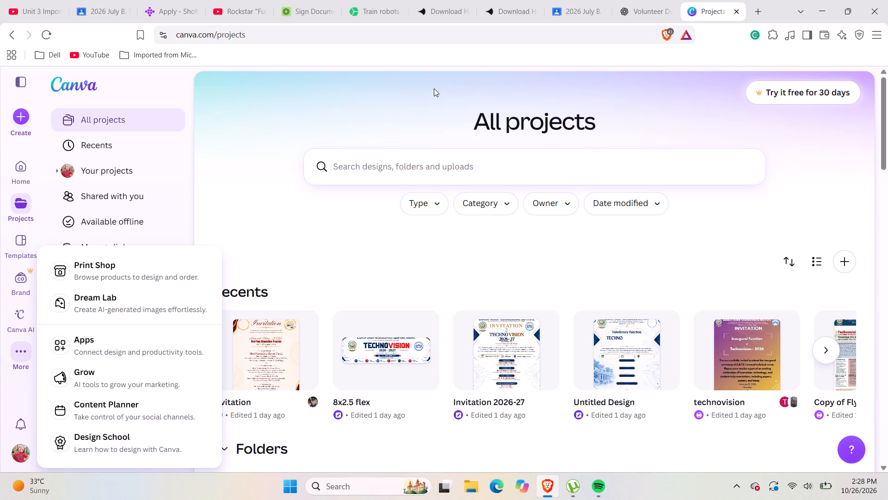
{"action": "left_click", "coordinate": [270, 164]}
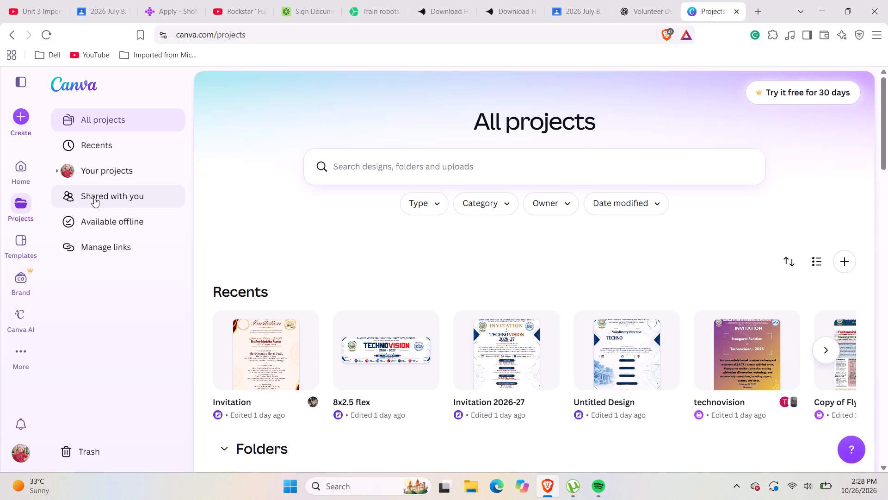
{"action": "left_click", "coordinate": [22, 89]}
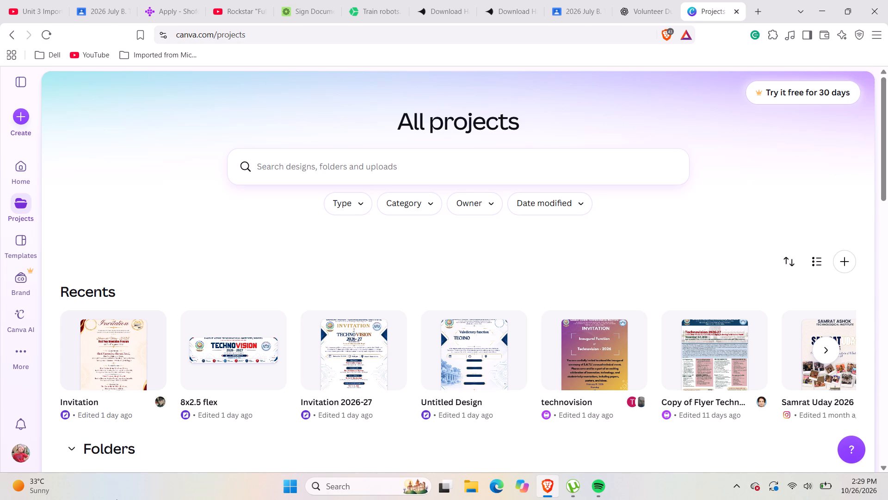
{"action": "scroll", "coordinate": [117, 499], "scroll_direction": "down", "scroll_amount": 2}
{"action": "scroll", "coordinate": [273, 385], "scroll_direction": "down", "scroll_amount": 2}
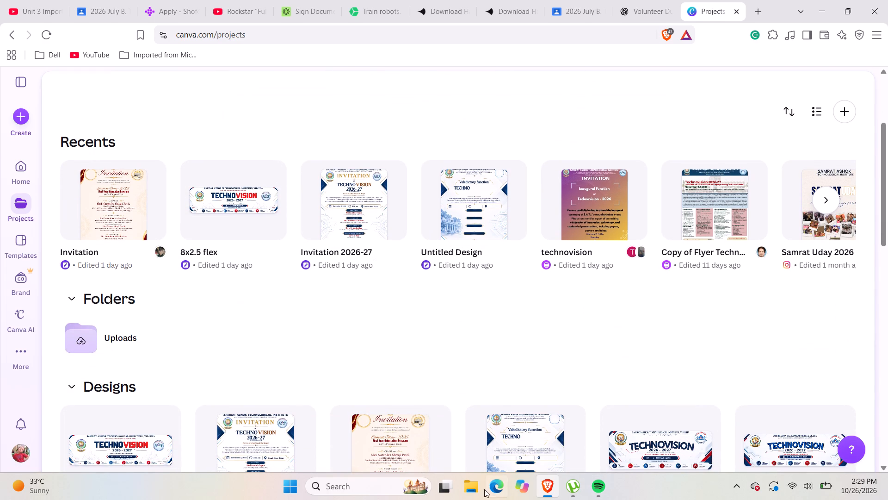
Switch to Microsoft Edge, open the saved Canva design shortcut 1254 × 1254px and go from it to the Canva home page.
{"action": "left_click", "coordinate": [481, 487]}
{"action": "left_click", "coordinate": [508, 483]}
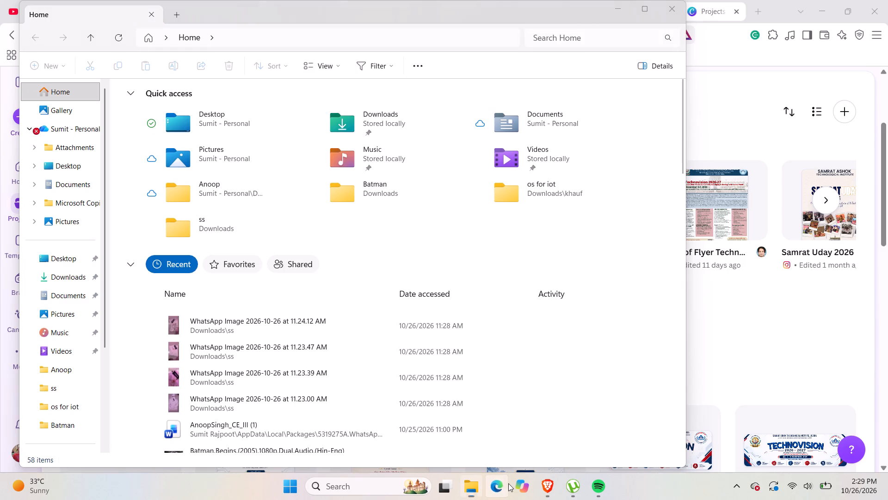
{"action": "left_click_drag", "start_coordinate": [315, 212], "coordinate": [352, 208]}
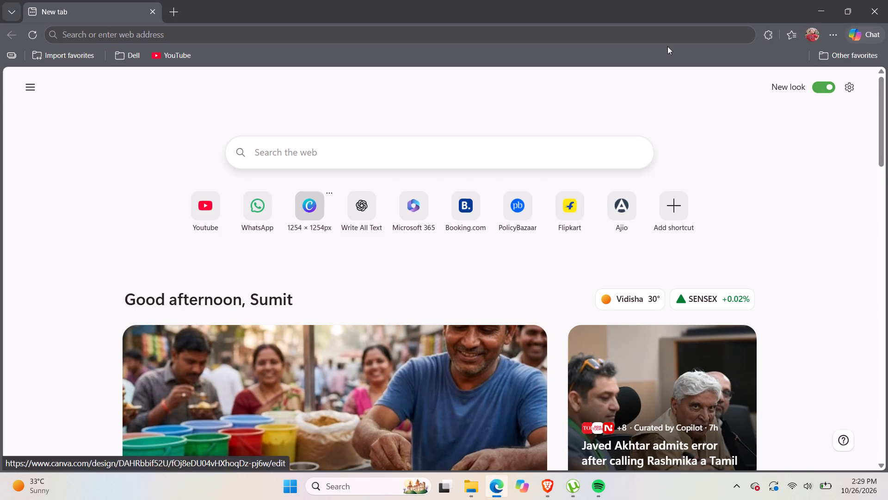
{"action": "left_click_drag", "start_coordinate": [260, 106], "coordinate": [346, 280]}
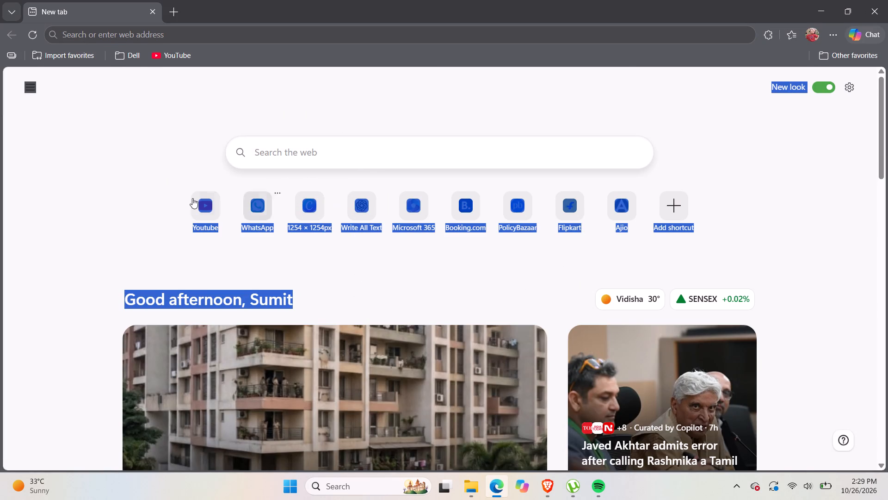
{"action": "left_click", "coordinate": [314, 177]}
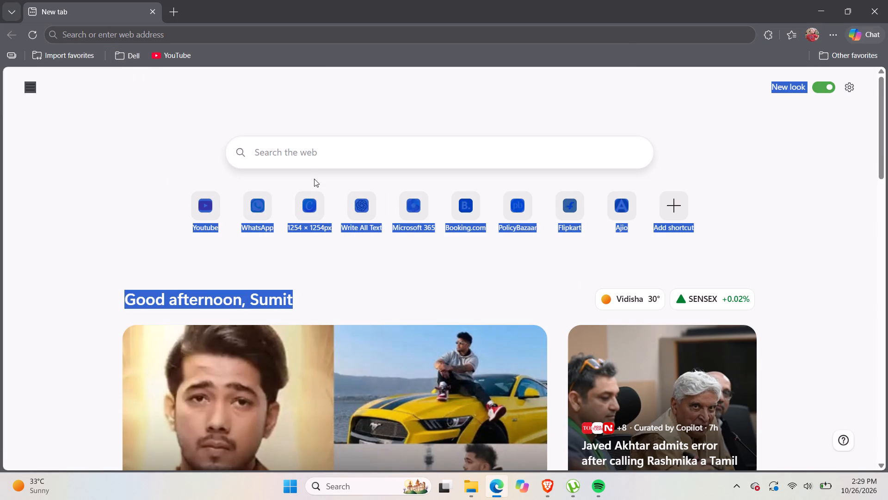
{"action": "left_click", "coordinate": [309, 203]}
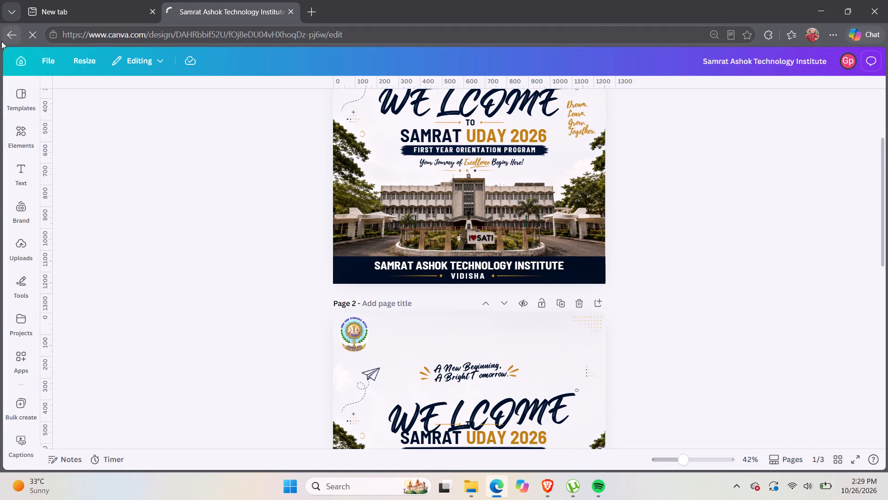
{"action": "left_click", "coordinate": [25, 59]}
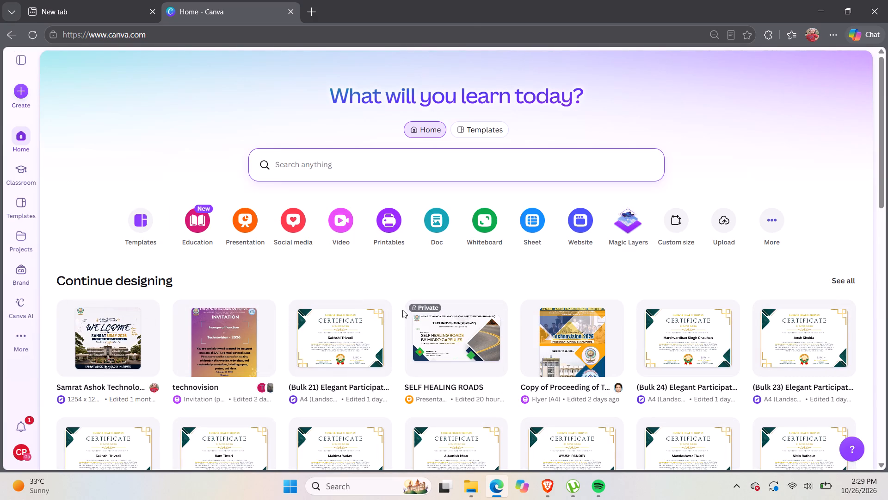
Open the SELF HEALING ROADS presentation from the recent designs.
{"action": "left_click", "coordinate": [462, 331]}
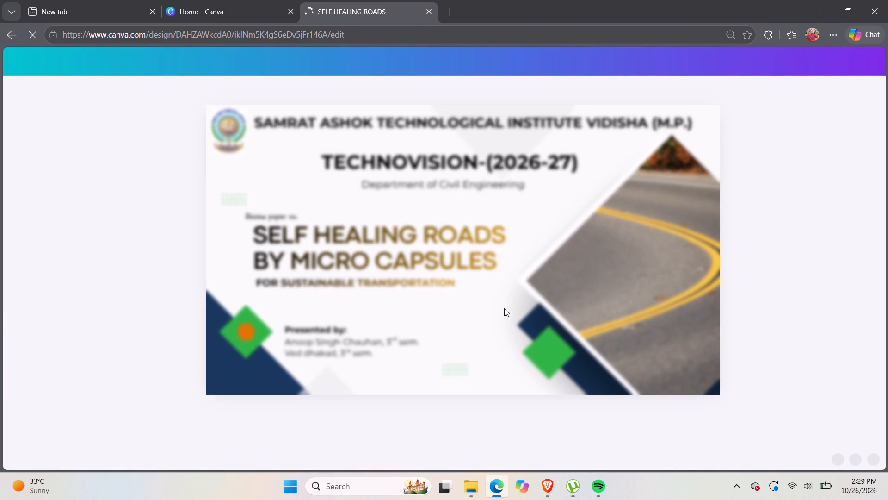
Replace the curved-road photo on the cover slide with the uploaded image of a road with a guardrail, green hills and blue sky.
{"action": "left_click", "coordinate": [607, 271]}
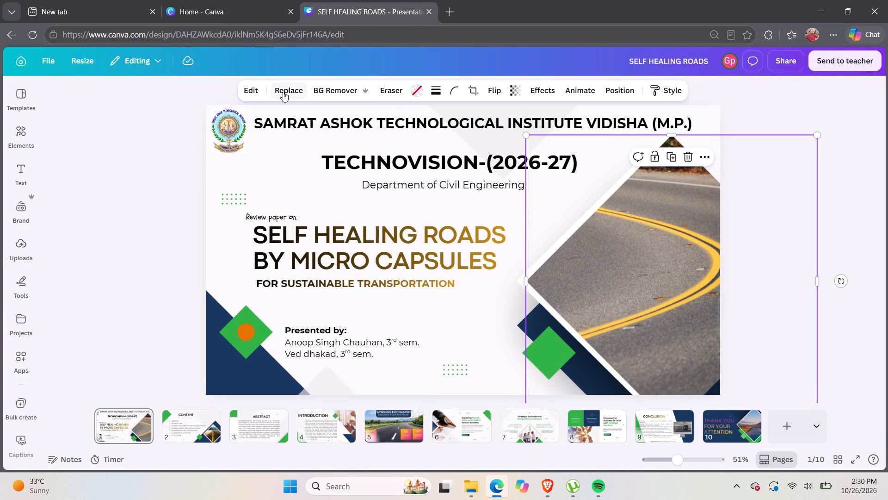
{"action": "left_click", "coordinate": [283, 92]}
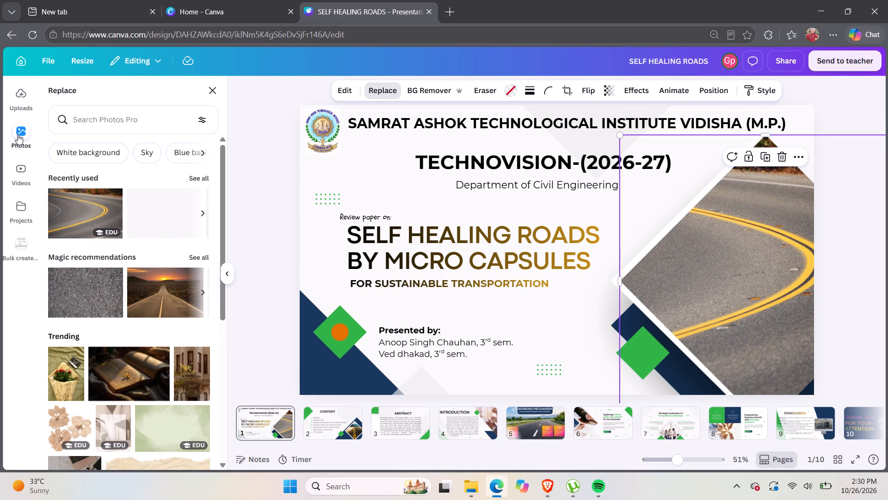
{"action": "scroll", "coordinate": [135, 266], "scroll_direction": "down", "scroll_amount": 4}
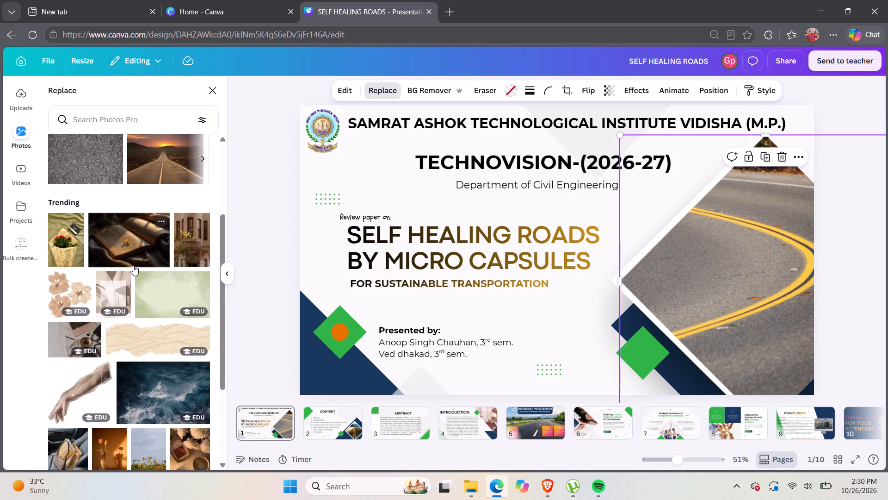
{"action": "scroll", "coordinate": [133, 265], "scroll_direction": "down", "scroll_amount": 8}
{"action": "scroll", "coordinate": [133, 265], "scroll_direction": "up", "scroll_amount": 3}
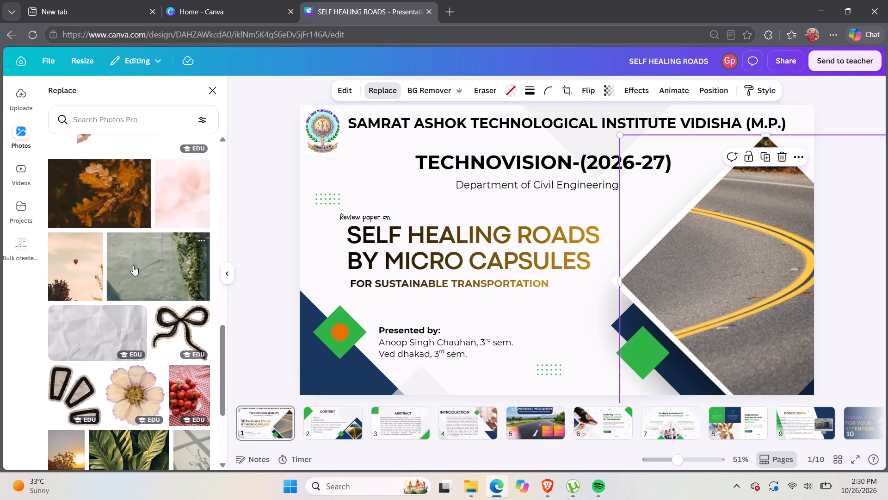
{"action": "scroll", "coordinate": [133, 265], "scroll_direction": "up", "scroll_amount": 11}
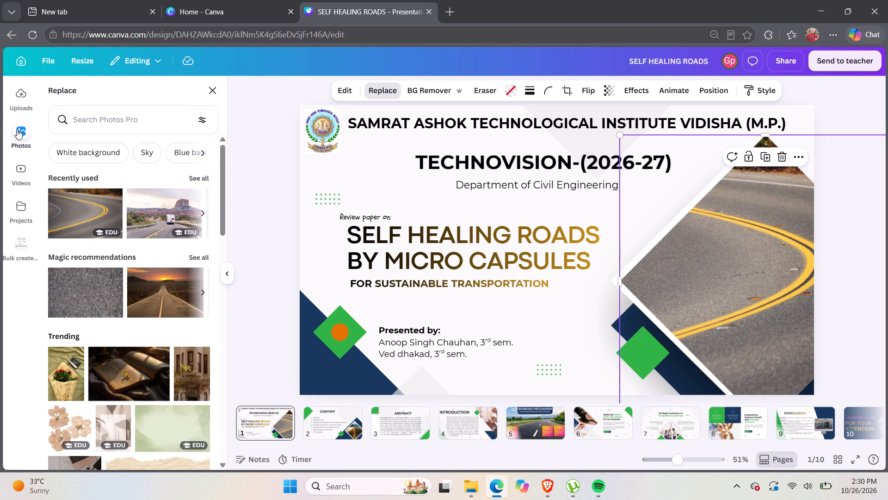
{"action": "left_click", "coordinate": [21, 110]}
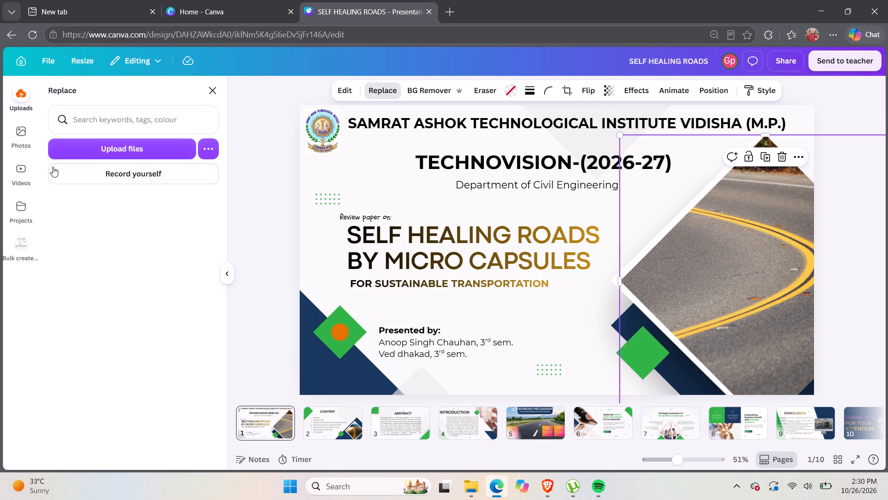
{"action": "scroll", "coordinate": [98, 282], "scroll_direction": "down", "scroll_amount": 3}
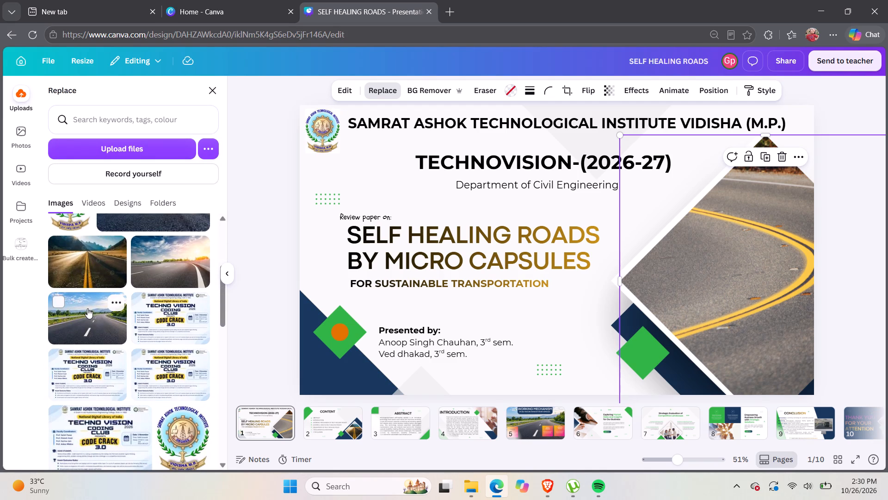
{"action": "left_click", "coordinate": [87, 311]}
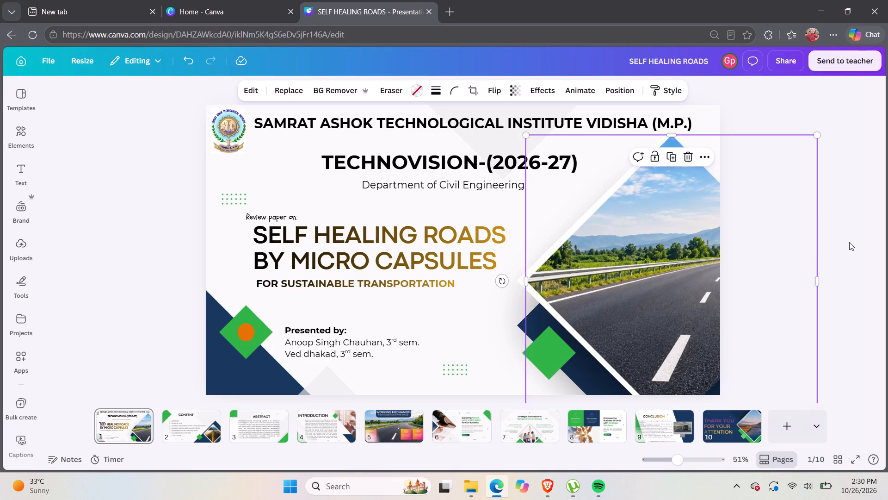
{"action": "left_click", "coordinate": [849, 242]}
Look through the presentation's slides, including the Content, Introduction, Working Mechanism and Conclusion pages, and return to page 5.
{"action": "scroll", "coordinate": [687, 245], "scroll_direction": "down", "scroll_amount": 3}
{"action": "scroll", "coordinate": [667, 250], "scroll_direction": "up", "scroll_amount": 2}
{"action": "scroll", "coordinate": [667, 250], "scroll_direction": "down", "scroll_amount": 2}
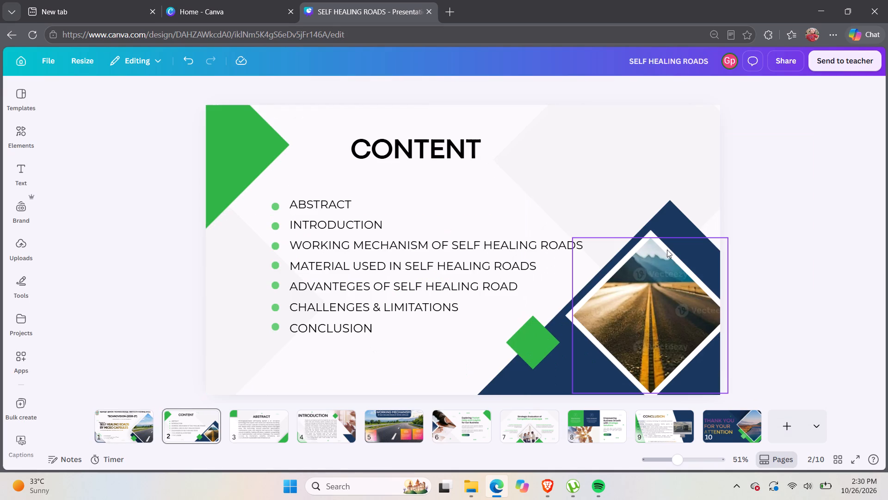
{"action": "scroll", "coordinate": [667, 250], "scroll_direction": "down", "scroll_amount": 6}
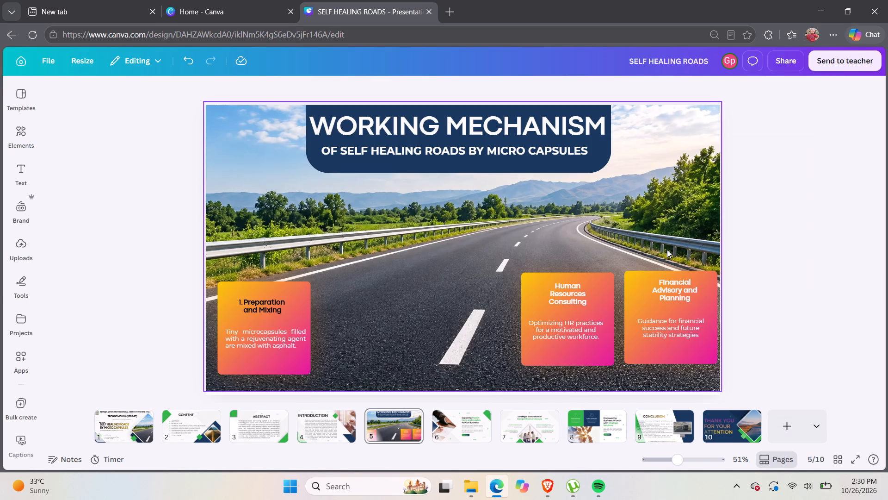
{"action": "scroll", "coordinate": [667, 250], "scroll_direction": "down", "scroll_amount": 1}
{"action": "scroll", "coordinate": [667, 250], "scroll_direction": "up", "scroll_amount": 3}
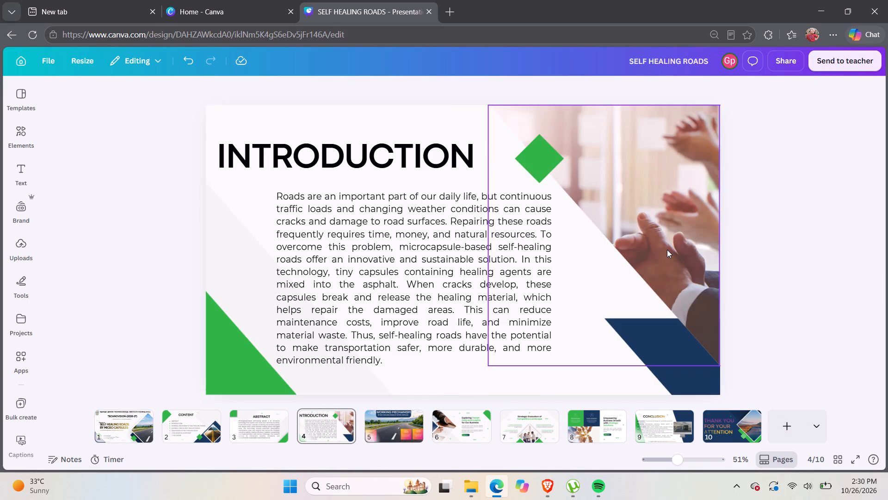
{"action": "scroll", "coordinate": [667, 250], "scroll_direction": "up", "scroll_amount": 4}
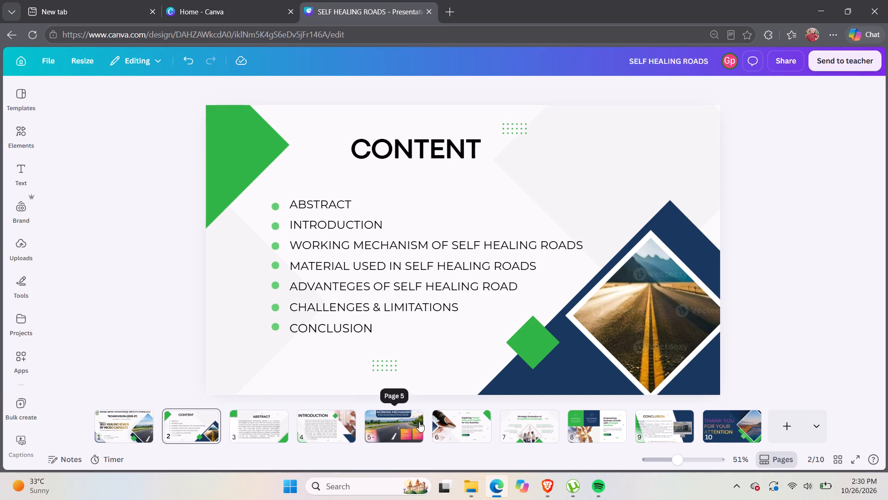
{"action": "left_click", "coordinate": [683, 425]}
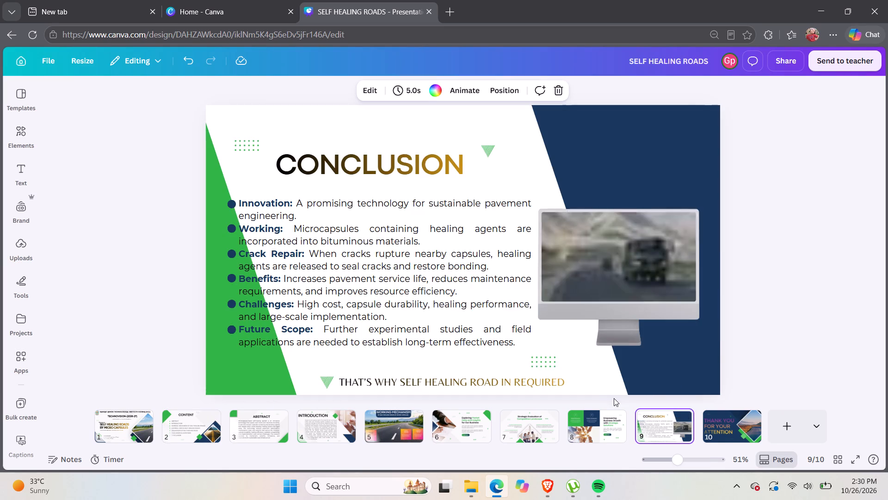
{"action": "scroll", "coordinate": [608, 397], "scroll_direction": "down", "scroll_amount": 1}
{"action": "scroll", "coordinate": [604, 394], "scroll_direction": "up", "scroll_amount": 4}
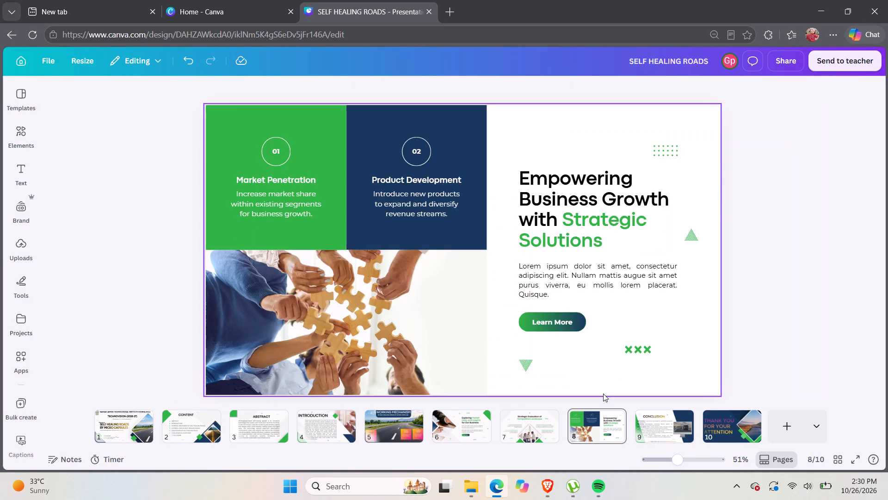
{"action": "scroll", "coordinate": [603, 394], "scroll_direction": "up", "scroll_amount": 1}
{"action": "left_click", "coordinate": [401, 411]}
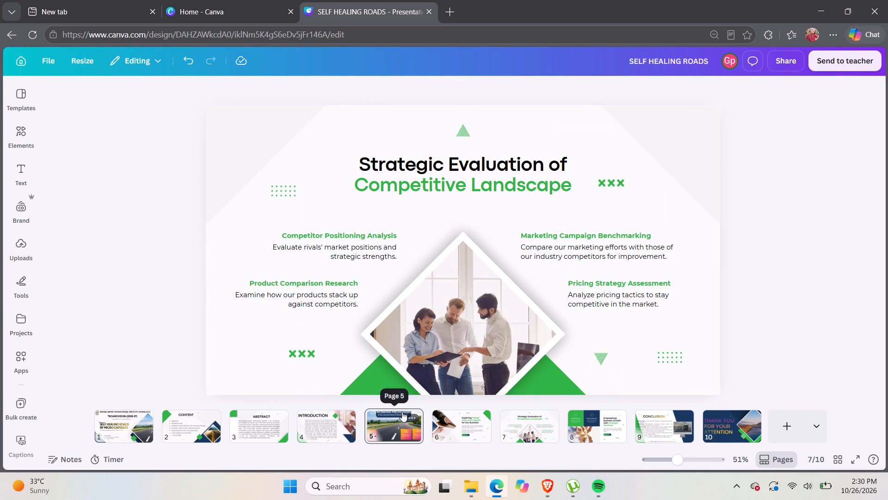
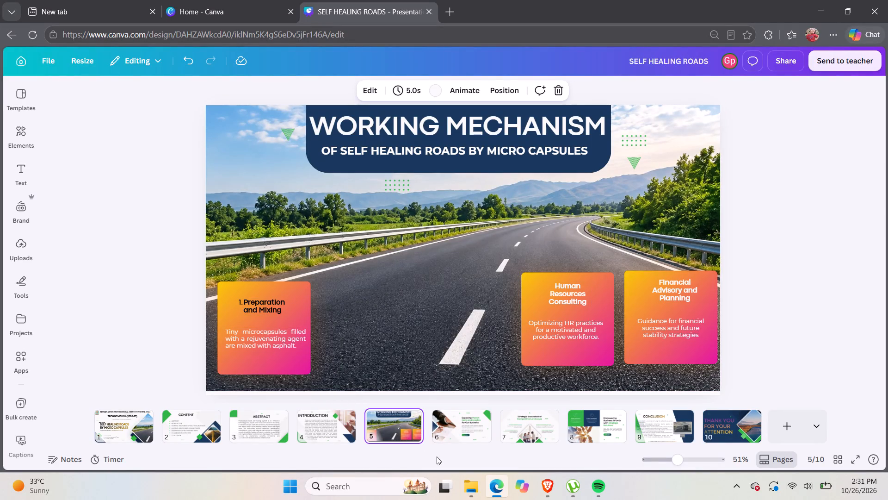
Look through pages 5 to 10 of the presentation, including the Conclusion and Thank You slides.
{"action": "left_click", "coordinate": [444, 421]}
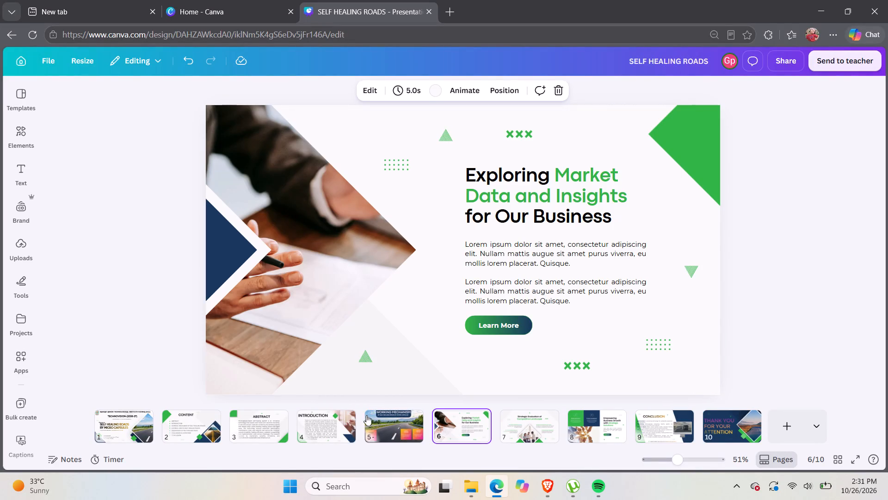
{"action": "left_click", "coordinate": [336, 427]}
{"action": "left_click", "coordinate": [395, 430]}
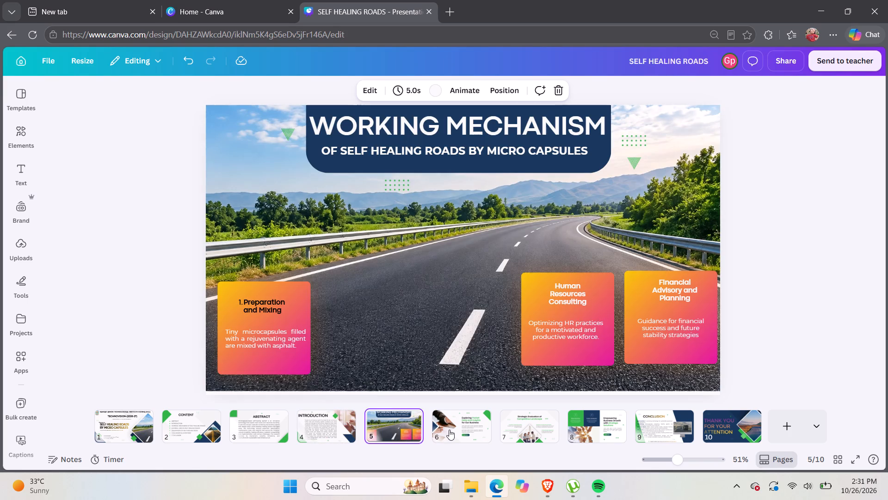
{"action": "left_click", "coordinate": [449, 430]}
{"action": "left_click", "coordinate": [516, 428]}
{"action": "left_click", "coordinate": [577, 425]}
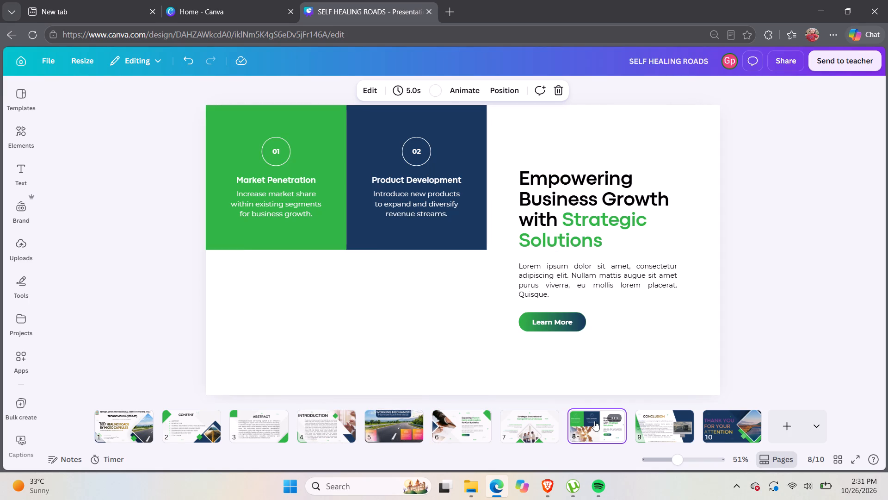
{"action": "left_click", "coordinate": [648, 430]}
{"action": "left_click", "coordinate": [715, 424]}
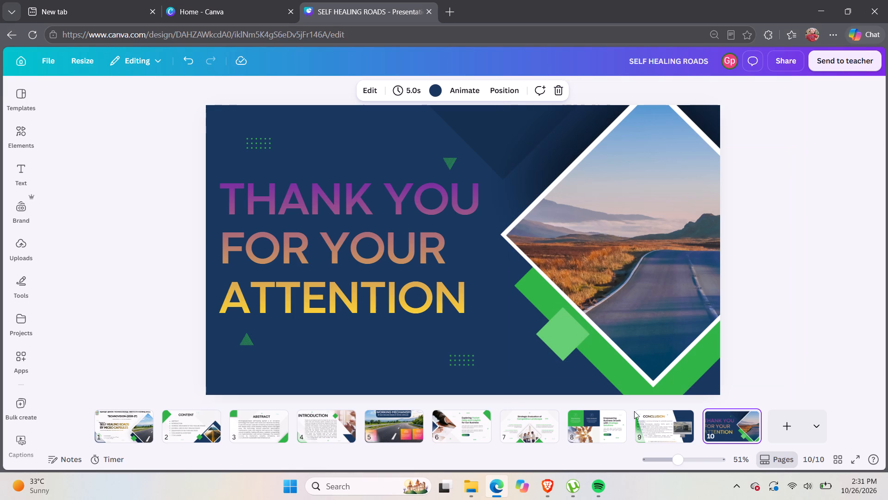
{"action": "left_click", "coordinate": [645, 425]}
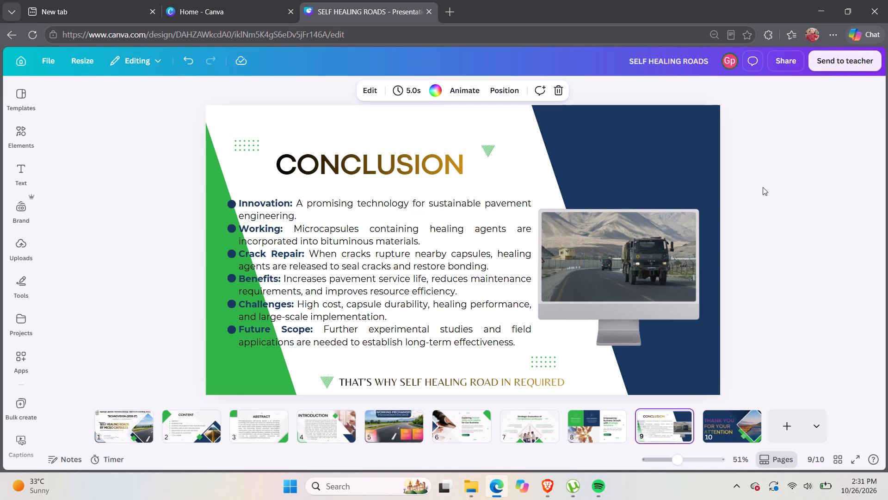
{"action": "left_click", "coordinate": [727, 433]}
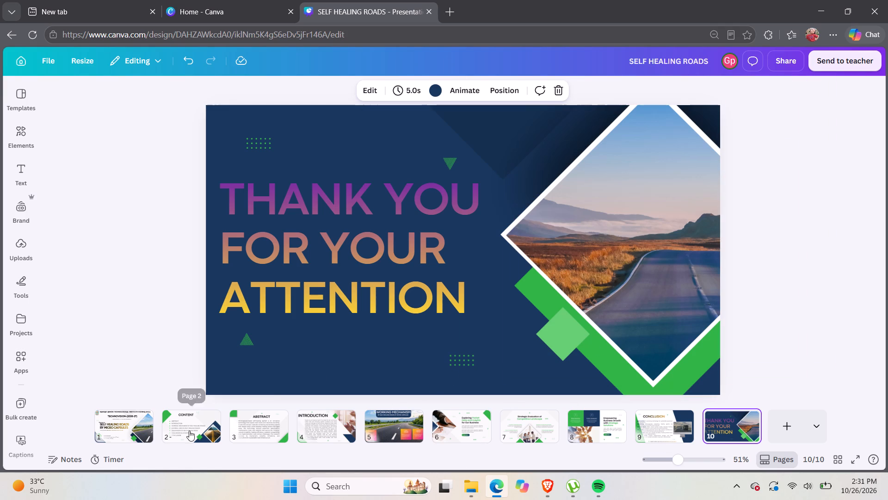
Look through the opening slides, reading the cover, Content, Abstract and Introduction pages.
{"action": "left_click", "coordinate": [206, 420]}
{"action": "left_click", "coordinate": [247, 418]}
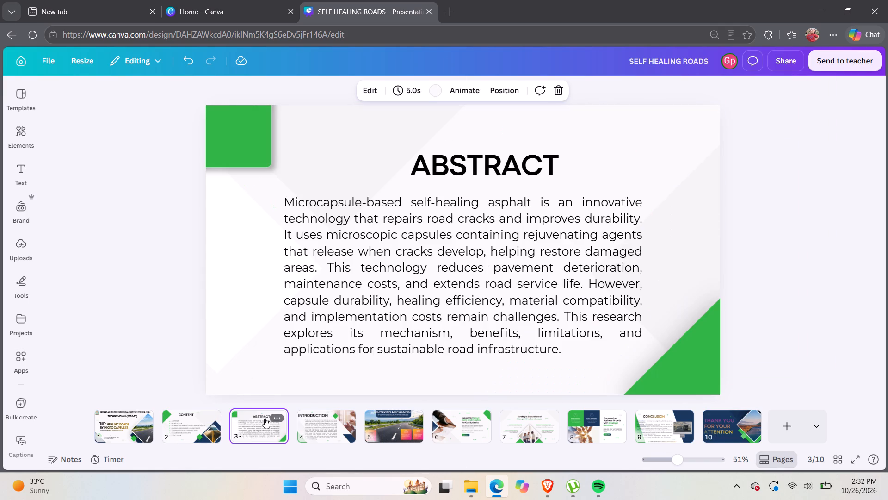
{"action": "left_click", "coordinate": [310, 420]}
{"action": "left_click", "coordinate": [263, 426]}
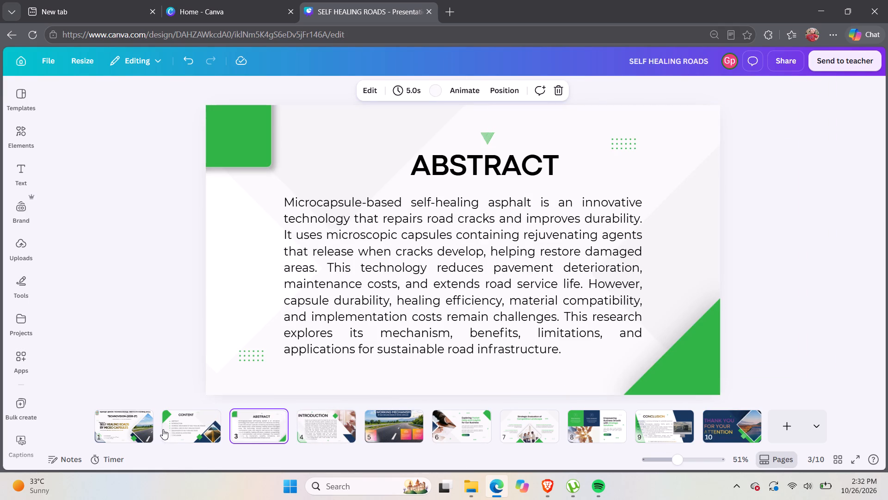
{"action": "left_click", "coordinate": [201, 432]}
{"action": "left_click", "coordinate": [230, 433]}
{"action": "scroll", "coordinate": [138, 421], "scroll_direction": "down", "scroll_amount": 2}
{"action": "scroll", "coordinate": [136, 419], "scroll_direction": "up", "scroll_amount": 2}
{"action": "scroll", "coordinate": [132, 411], "scroll_direction": "down", "scroll_amount": 3}
{"action": "scroll", "coordinate": [130, 410], "scroll_direction": "up", "scroll_amount": 3}
{"action": "scroll", "coordinate": [130, 410], "scroll_direction": "down", "scroll_amount": 2}
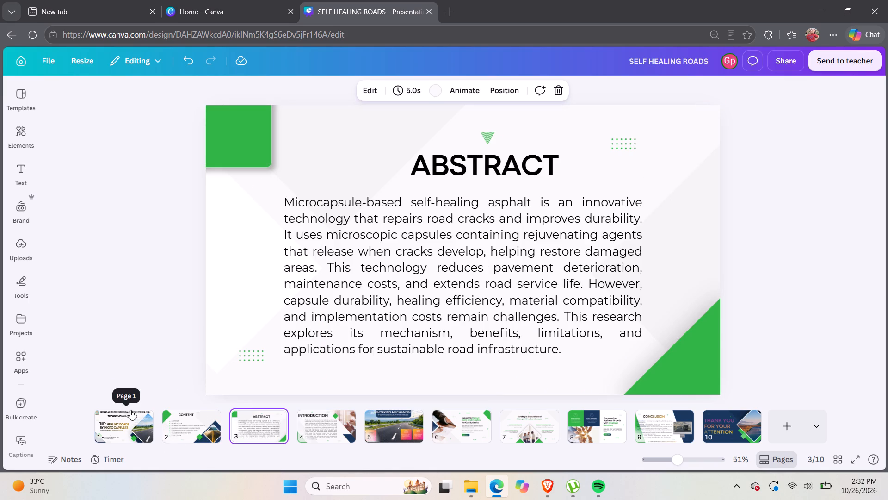
{"action": "left_click", "coordinate": [140, 422]}
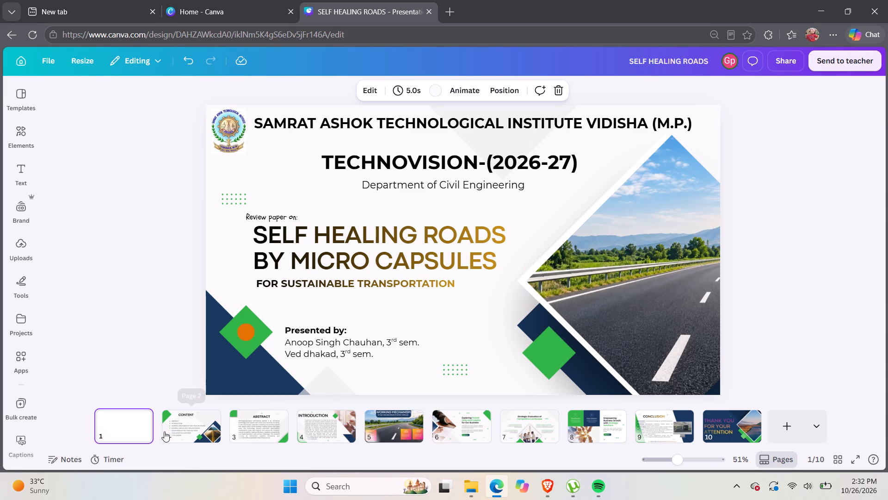
{"action": "left_click", "coordinate": [183, 431]}
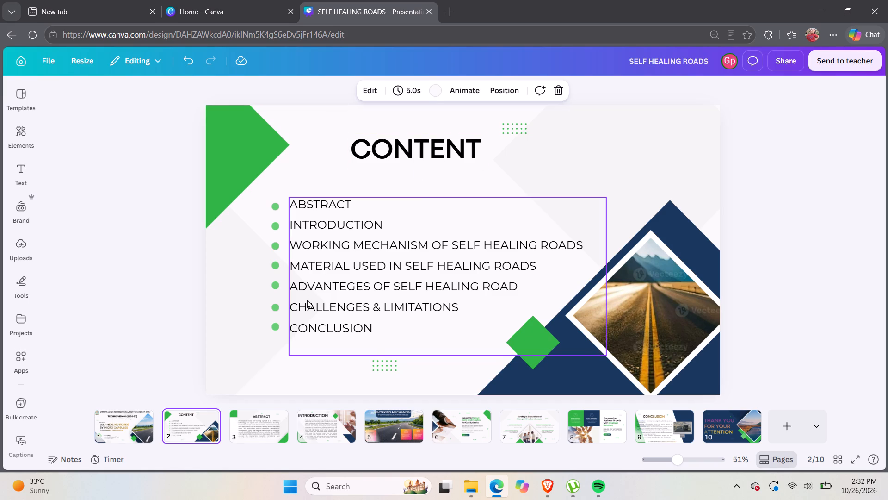
{"action": "left_click", "coordinate": [247, 435]}
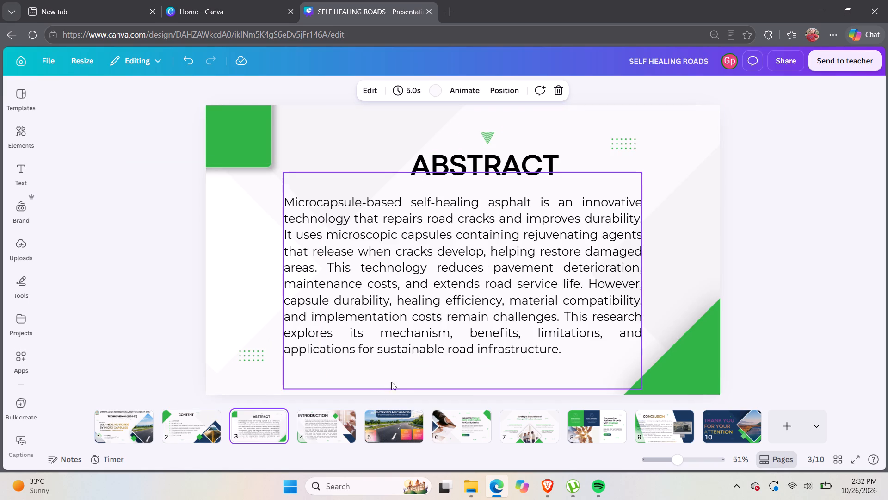
{"action": "left_click", "coordinate": [310, 428]}
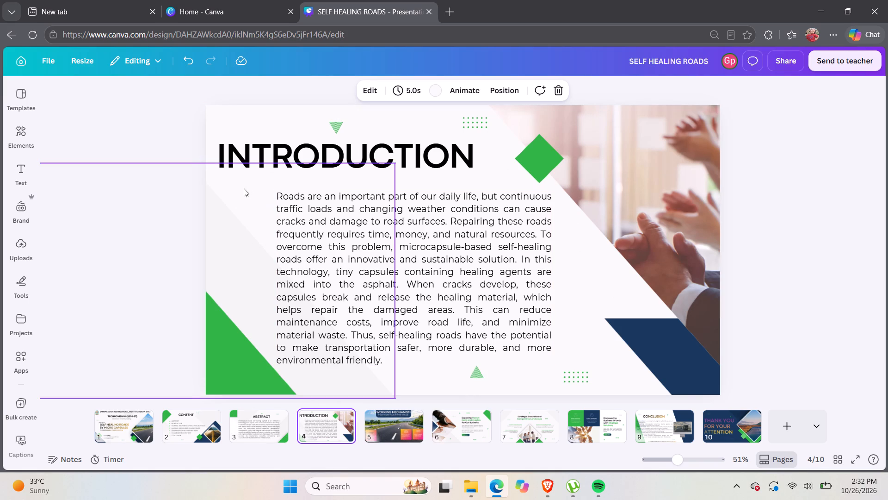
On the page 5 Working Mechanism slide, shrink the full-page road photo to about 600 high and move it to the slide's upper-right corner.
{"action": "left_click", "coordinate": [398, 431]}
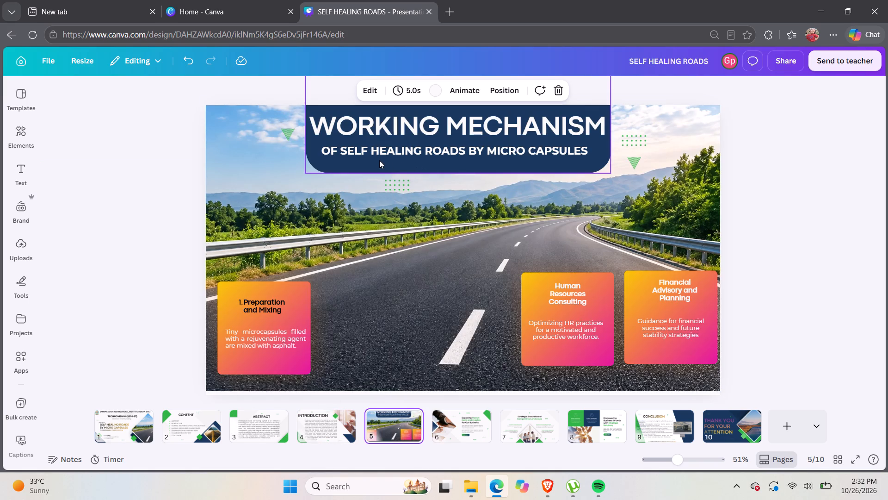
{"action": "left_click", "coordinate": [460, 215]}
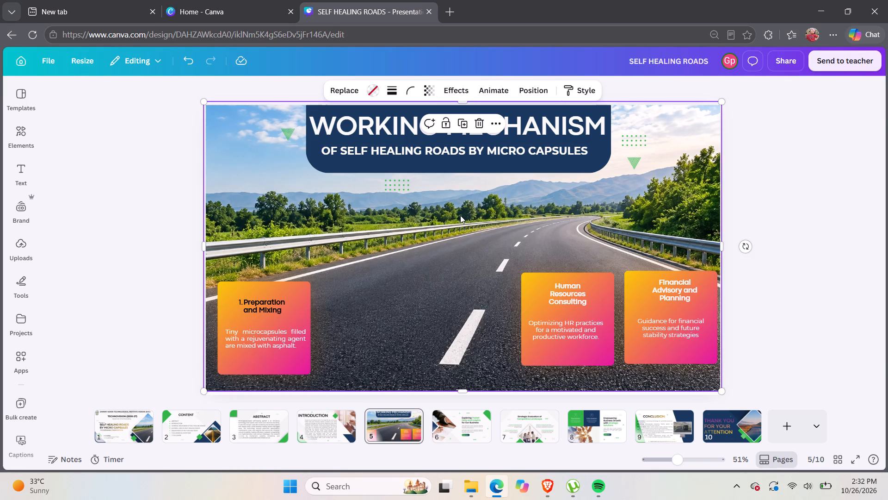
{"action": "left_click_drag", "start_coordinate": [340, 257], "coordinate": [341, 256]}
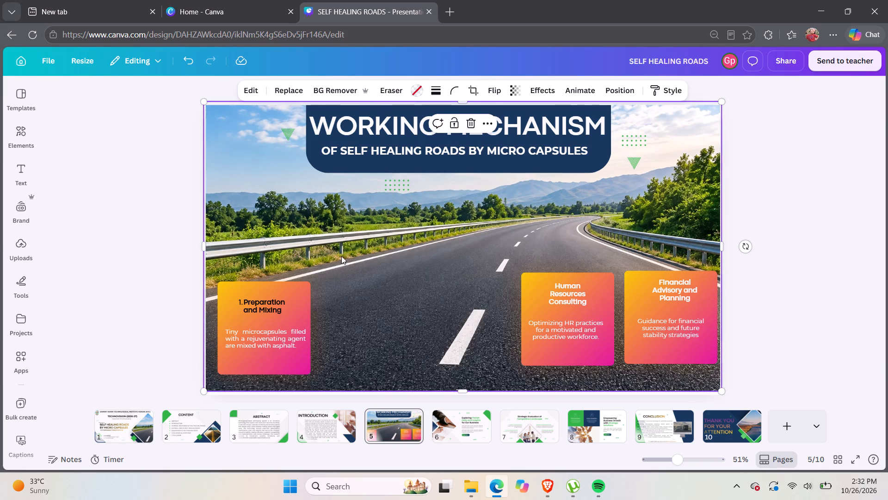
{"action": "left_click_drag", "start_coordinate": [341, 256], "coordinate": [795, 286]}
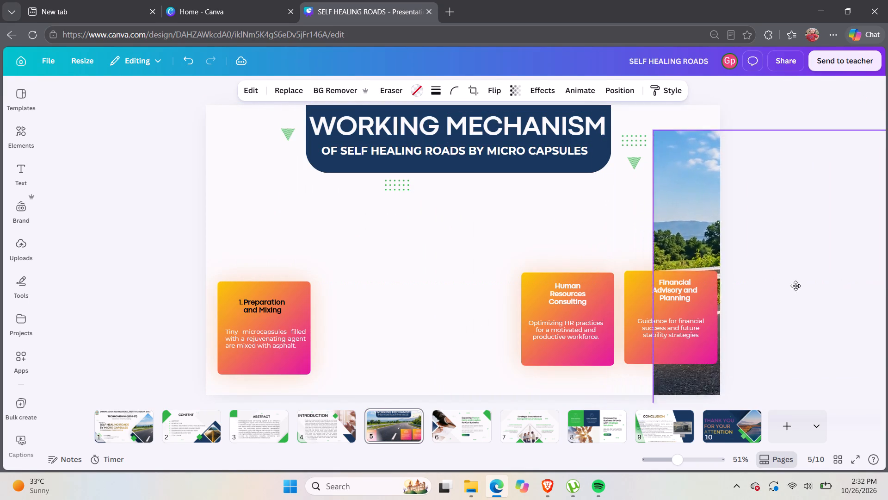
{"action": "left_click_drag", "start_coordinate": [795, 286], "coordinate": [297, 229]}
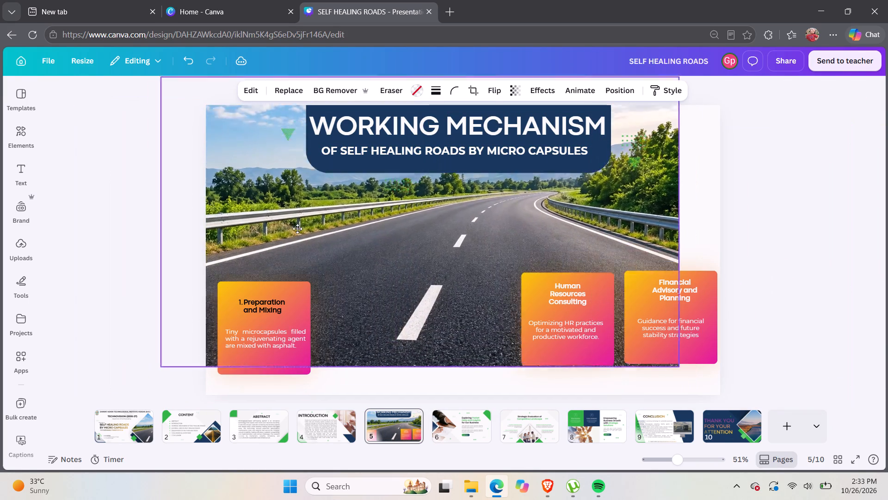
{"action": "left_click_drag", "start_coordinate": [297, 229], "coordinate": [295, 212]}
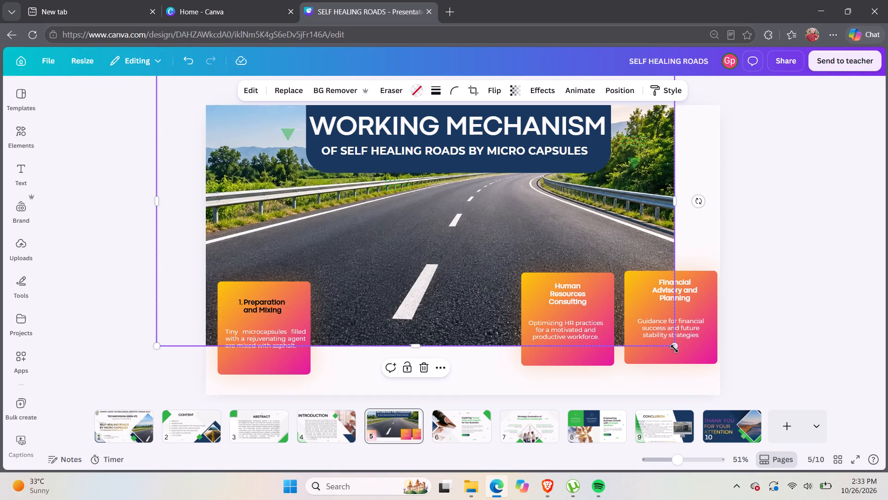
{"action": "left_click_drag", "start_coordinate": [674, 347], "coordinate": [333, 219]}
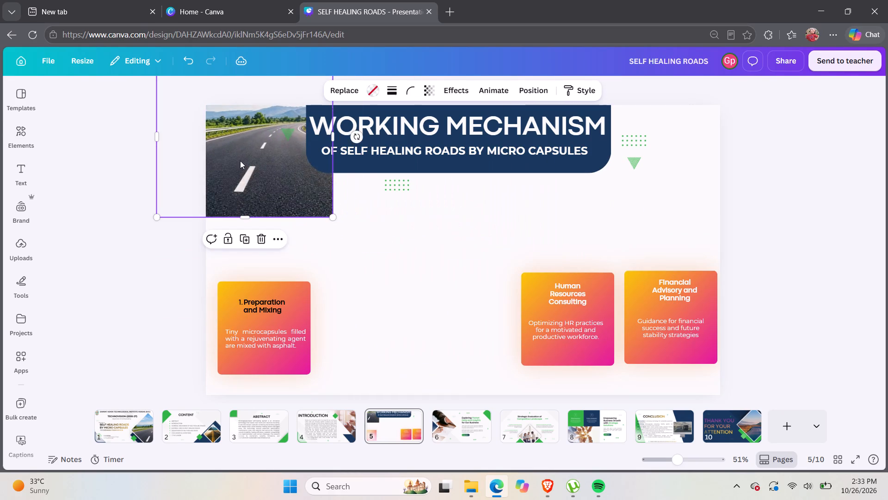
{"action": "left_click_drag", "start_coordinate": [243, 155], "coordinate": [649, 208]}
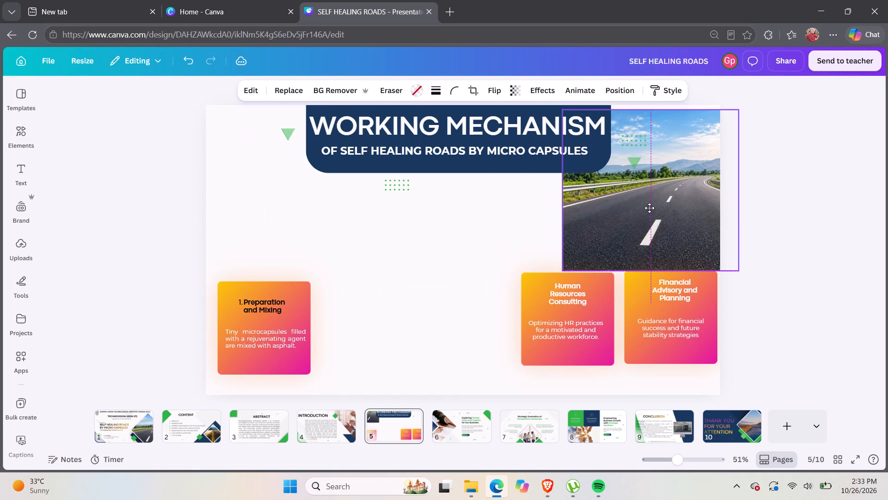
{"action": "left_click_drag", "start_coordinate": [649, 208], "coordinate": [636, 204]}
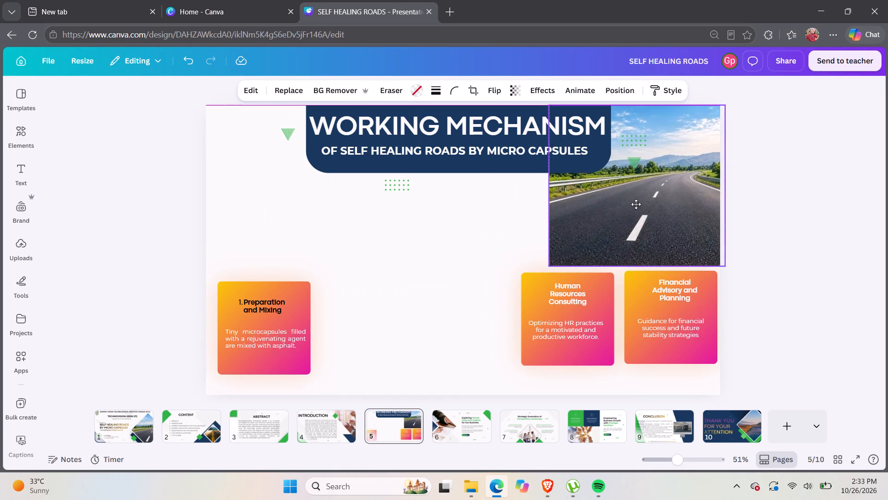
{"action": "left_click_drag", "start_coordinate": [636, 204], "coordinate": [629, 205]}
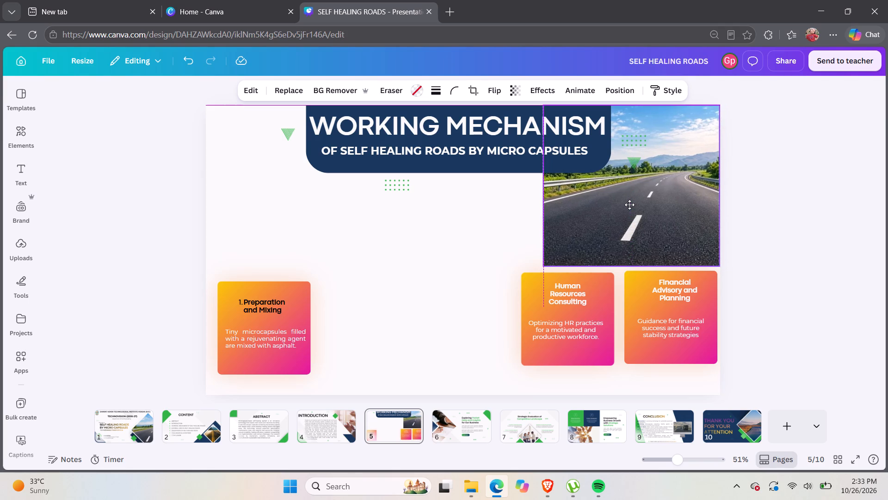
{"action": "left_click_drag", "start_coordinate": [629, 205], "coordinate": [627, 205]}
{"action": "left_click", "coordinate": [781, 209]}
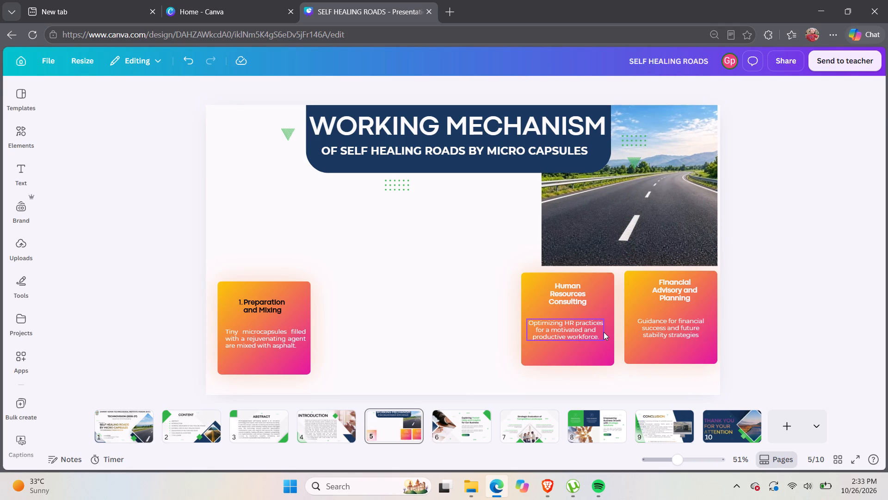
Crop the road photo's left side and align it to fit between the heading banner and the slide's right edge.
{"action": "left_click", "coordinate": [594, 216]}
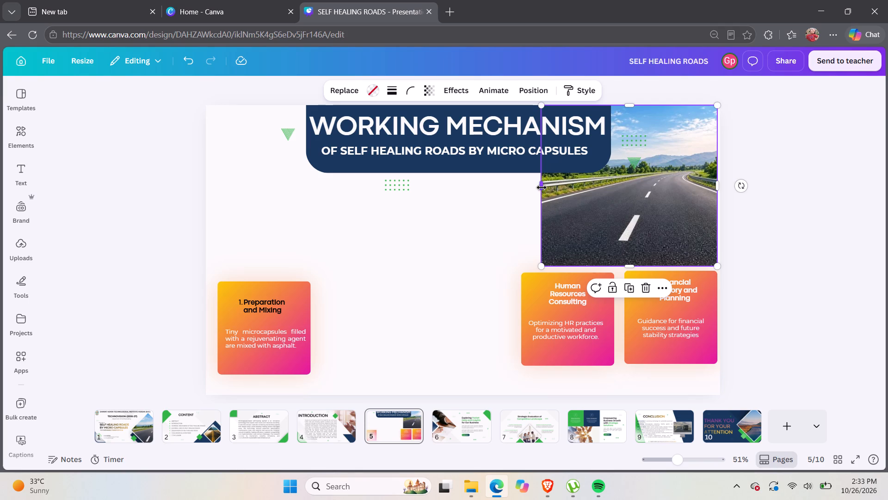
{"action": "left_click_drag", "start_coordinate": [541, 187], "coordinate": [613, 195]}
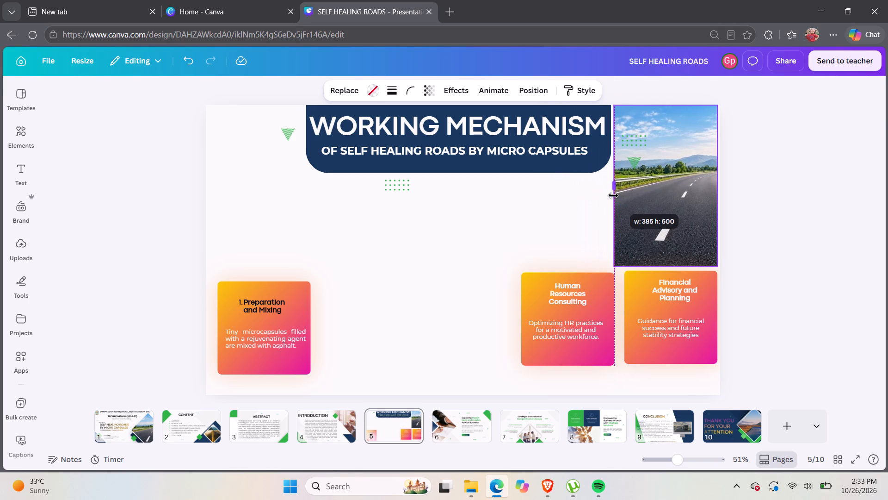
{"action": "left_click_drag", "start_coordinate": [613, 195], "coordinate": [612, 195]}
{"action": "left_click", "coordinate": [582, 203]}
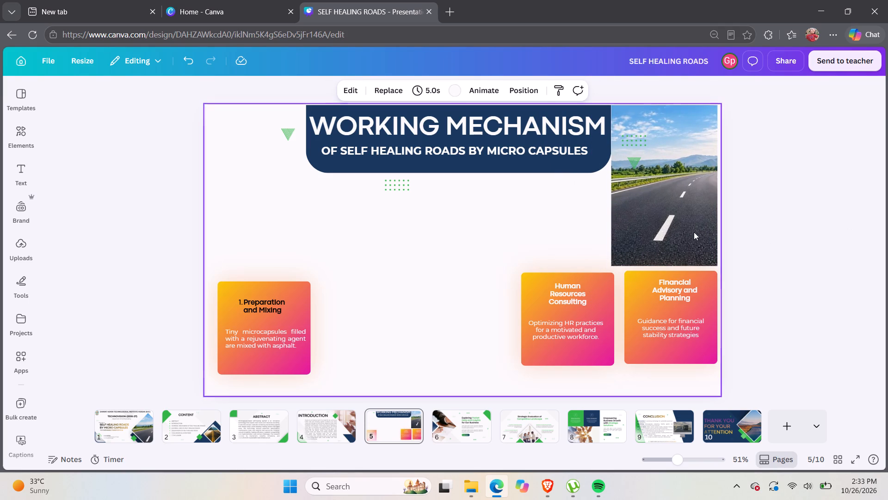
{"action": "left_click", "coordinate": [685, 230]}
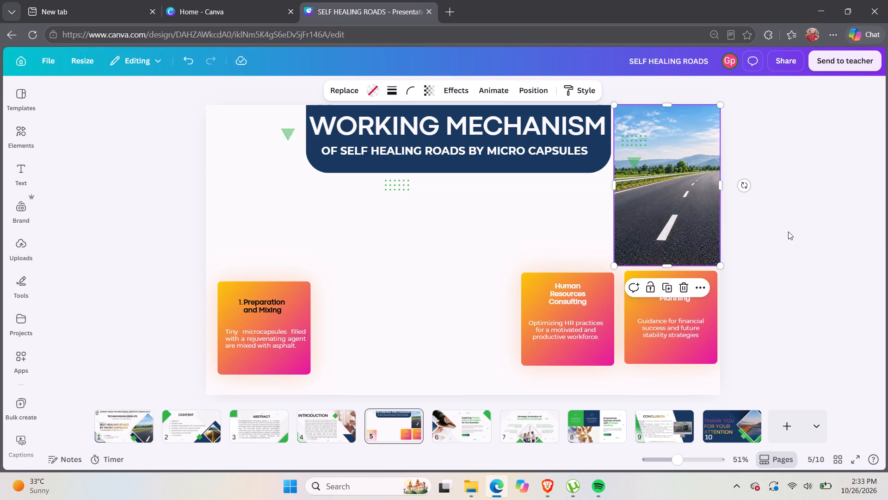
{"action": "left_click", "coordinate": [789, 231]}
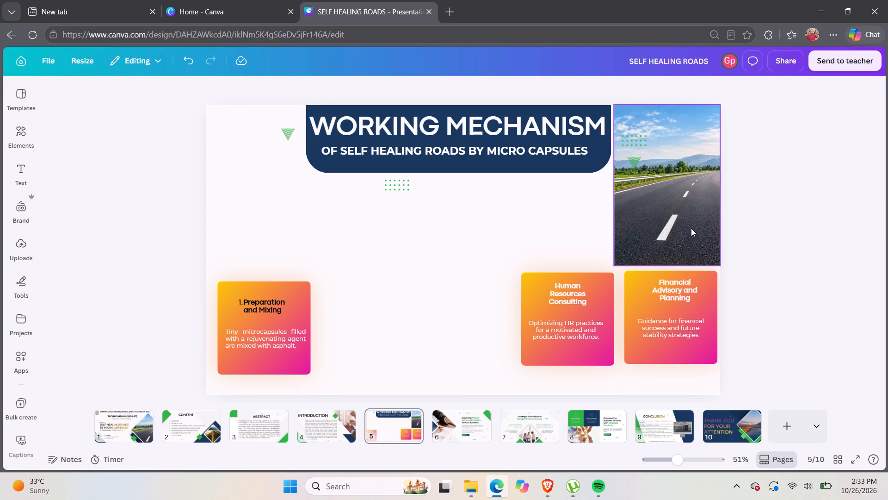
{"action": "left_click", "coordinate": [691, 228]}
{"action": "left_click", "coordinate": [615, 185]}
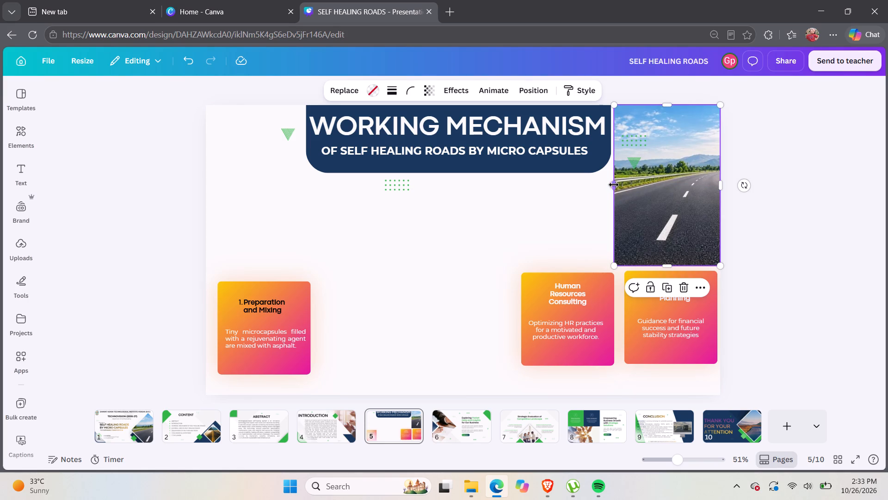
{"action": "left_click", "coordinate": [753, 202]}
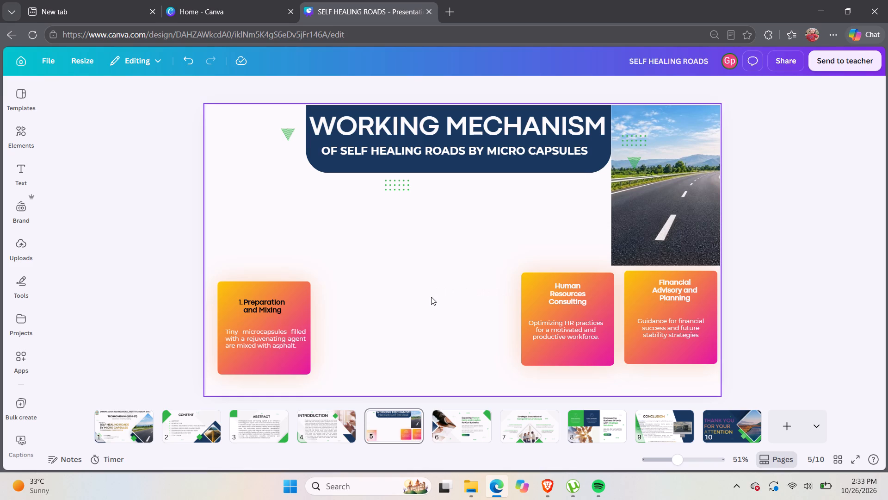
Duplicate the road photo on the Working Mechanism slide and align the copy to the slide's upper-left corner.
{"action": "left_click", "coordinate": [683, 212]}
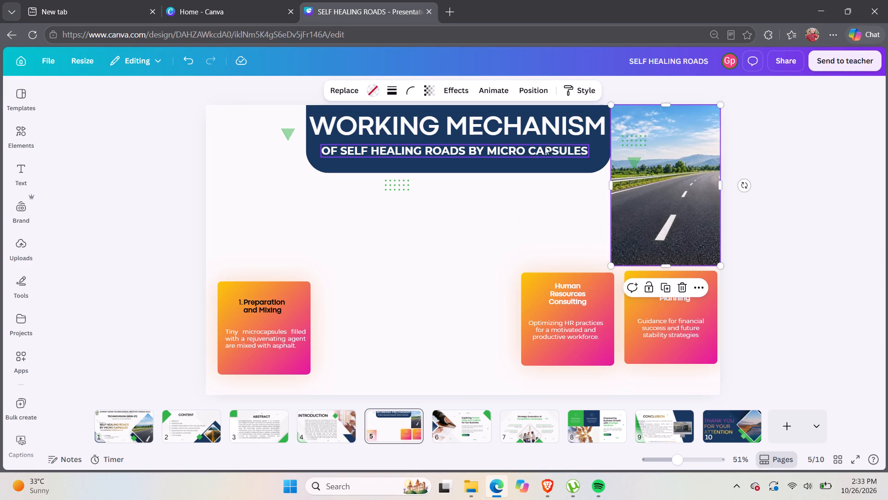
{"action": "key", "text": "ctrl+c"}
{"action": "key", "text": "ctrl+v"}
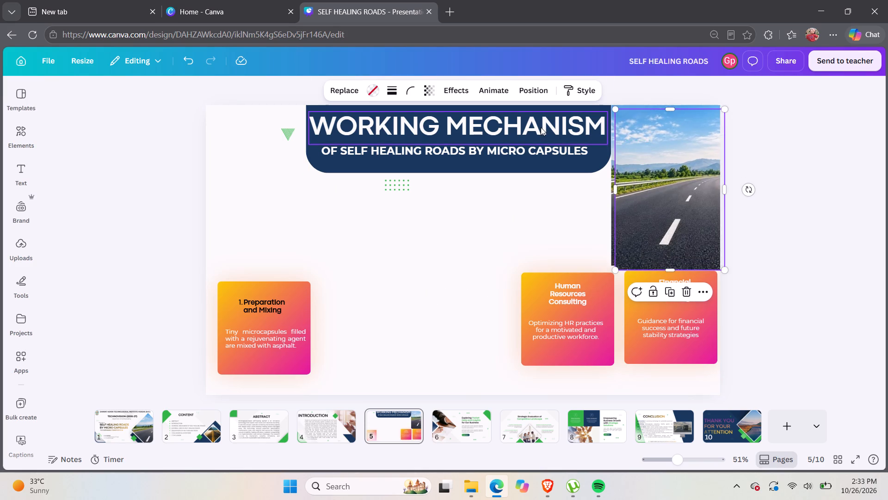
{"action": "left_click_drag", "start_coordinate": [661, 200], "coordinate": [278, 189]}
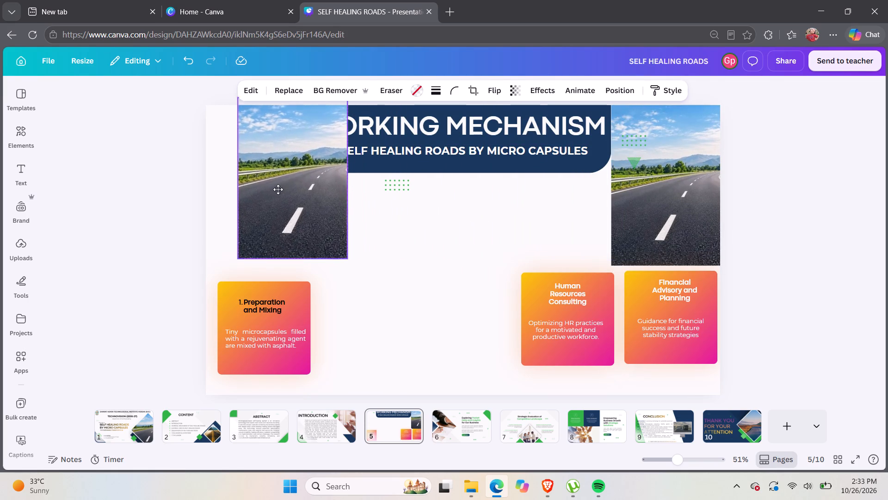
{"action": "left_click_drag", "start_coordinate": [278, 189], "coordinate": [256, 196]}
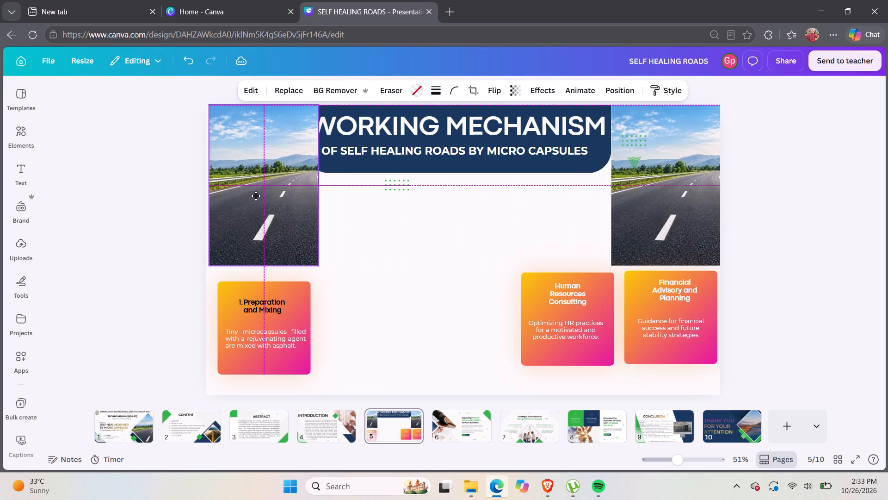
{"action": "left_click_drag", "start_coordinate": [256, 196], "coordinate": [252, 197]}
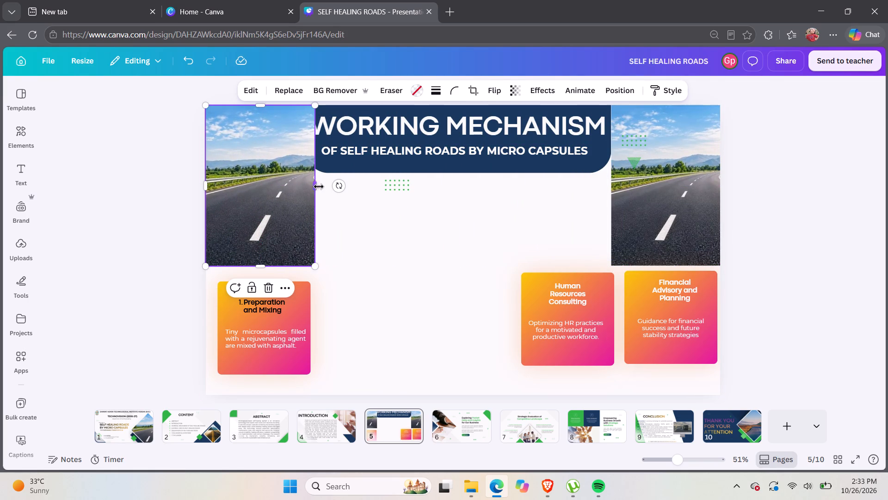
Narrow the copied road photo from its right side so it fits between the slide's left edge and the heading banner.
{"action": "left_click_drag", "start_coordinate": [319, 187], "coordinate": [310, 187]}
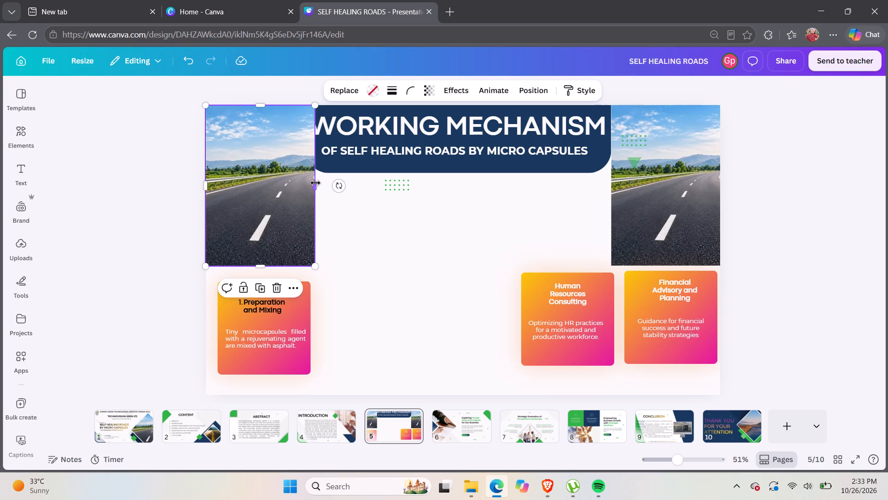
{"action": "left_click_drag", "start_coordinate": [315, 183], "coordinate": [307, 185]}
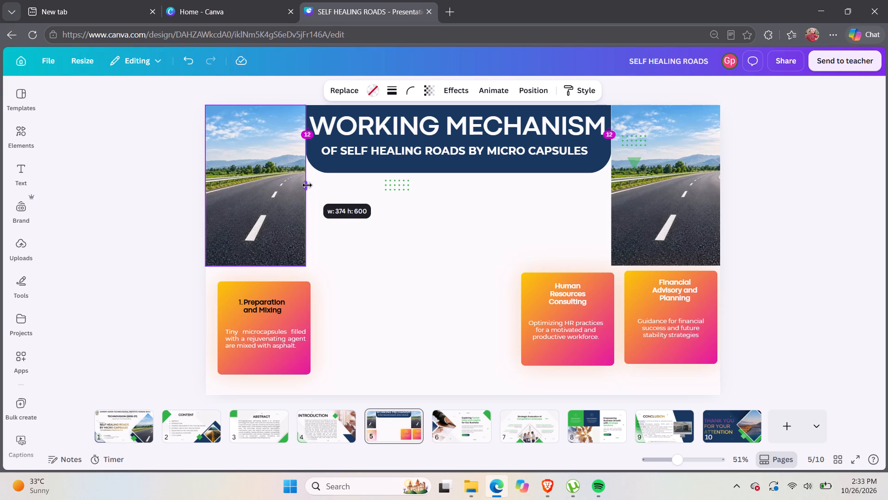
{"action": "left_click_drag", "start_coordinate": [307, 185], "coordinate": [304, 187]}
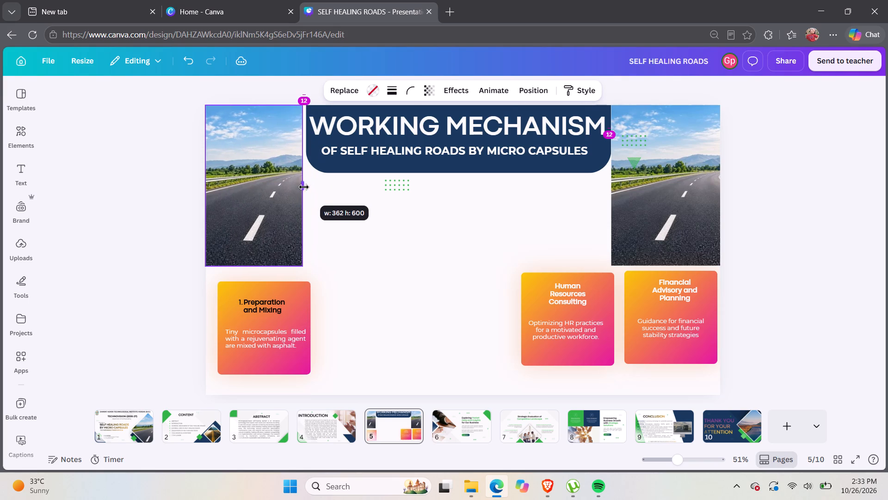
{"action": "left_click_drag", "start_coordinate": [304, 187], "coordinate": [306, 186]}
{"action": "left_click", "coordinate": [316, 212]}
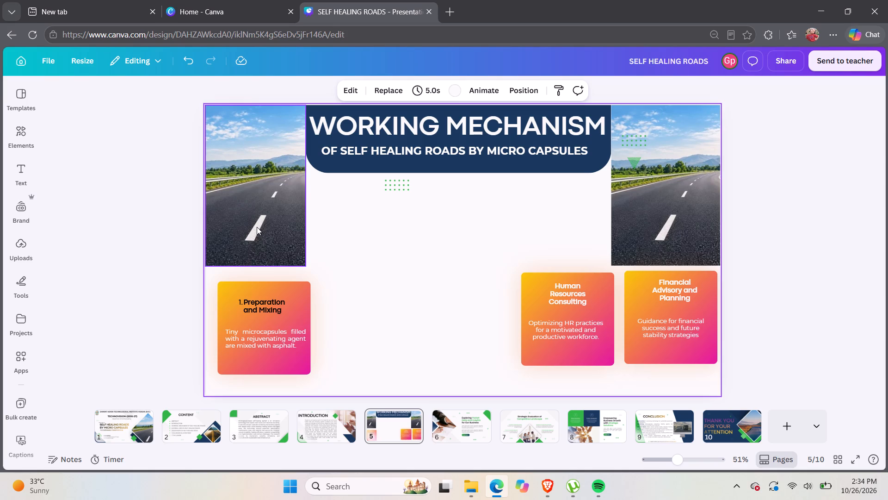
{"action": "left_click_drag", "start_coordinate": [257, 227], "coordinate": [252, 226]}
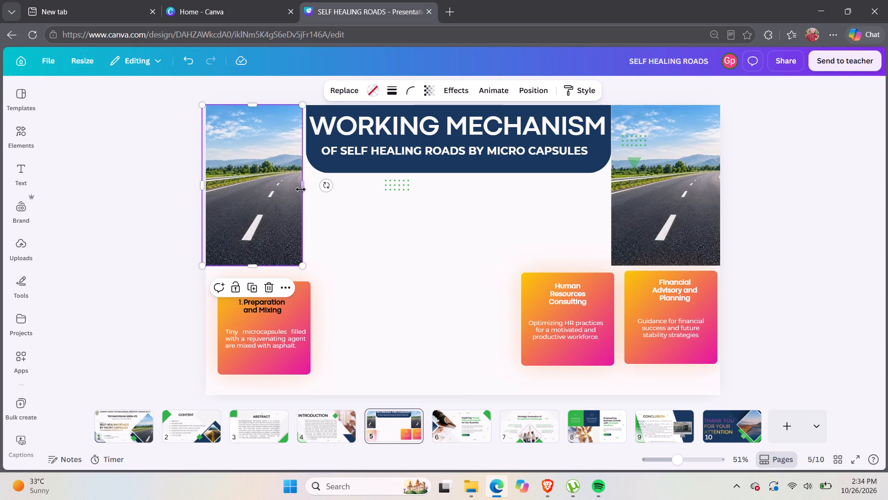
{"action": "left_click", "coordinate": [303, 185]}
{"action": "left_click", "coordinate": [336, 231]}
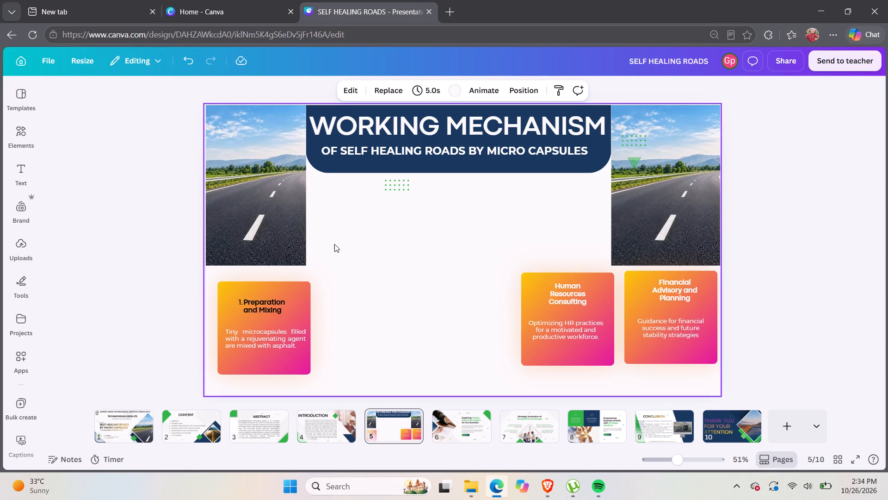
Nudge the Human Resources Consulting title slightly within its orange-pink card.
{"action": "left_click_drag", "start_coordinate": [573, 301], "coordinate": [573, 306]}
{"action": "left_click_drag", "start_coordinate": [573, 306], "coordinate": [574, 300]}
{"action": "left_click", "coordinate": [506, 287]}
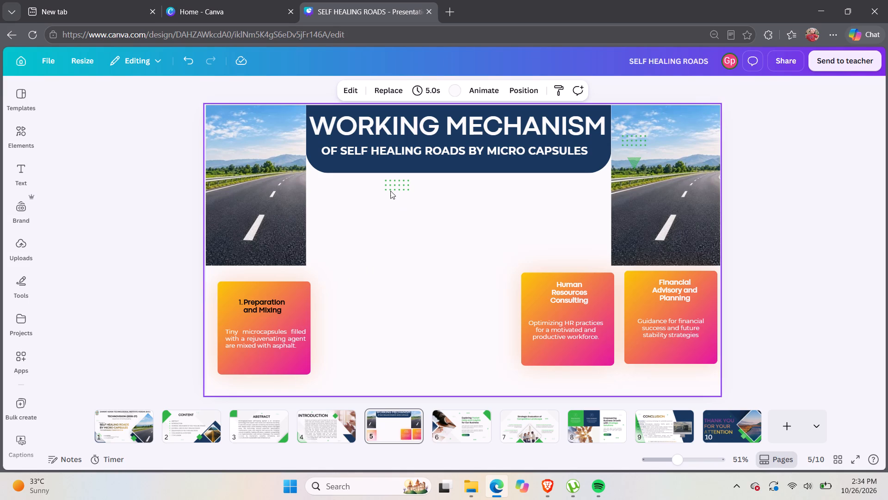
Move the green dot pattern from below the heading banner to the slide's upper-left area, left of the banner.
{"action": "left_click_drag", "start_coordinate": [391, 186], "coordinate": [441, 187]}
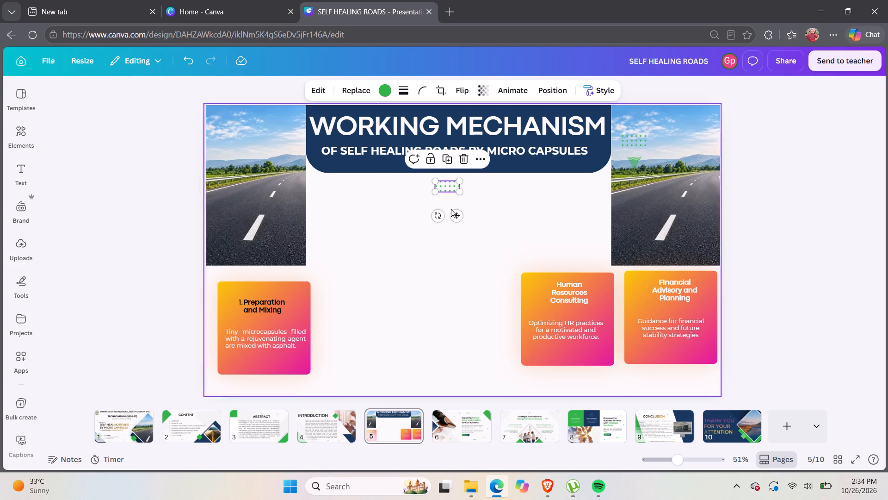
{"action": "left_click", "coordinate": [469, 244]}
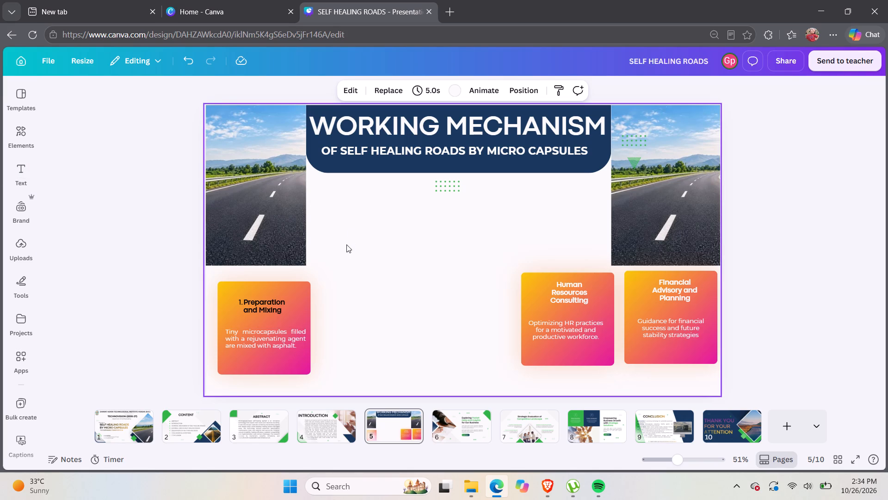
{"action": "left_click_drag", "start_coordinate": [455, 186], "coordinate": [261, 195]}
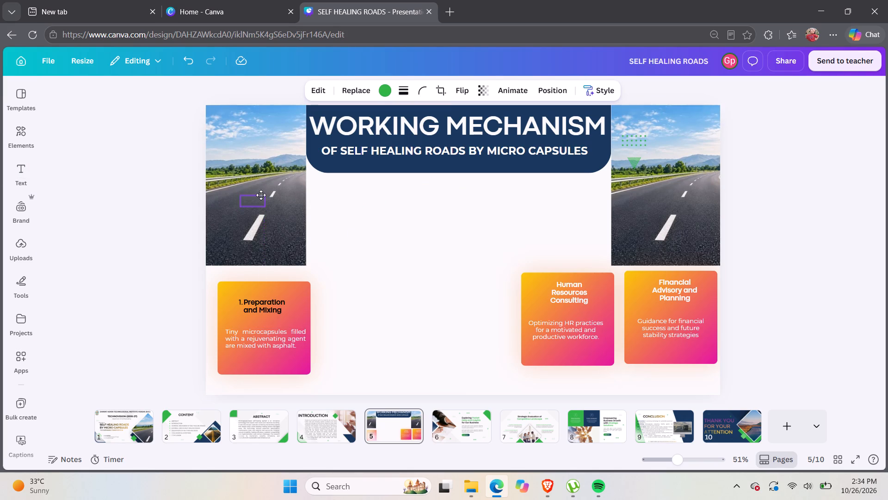
{"action": "left_click_drag", "start_coordinate": [261, 195], "coordinate": [239, 146]}
{"action": "left_click", "coordinate": [315, 202]}
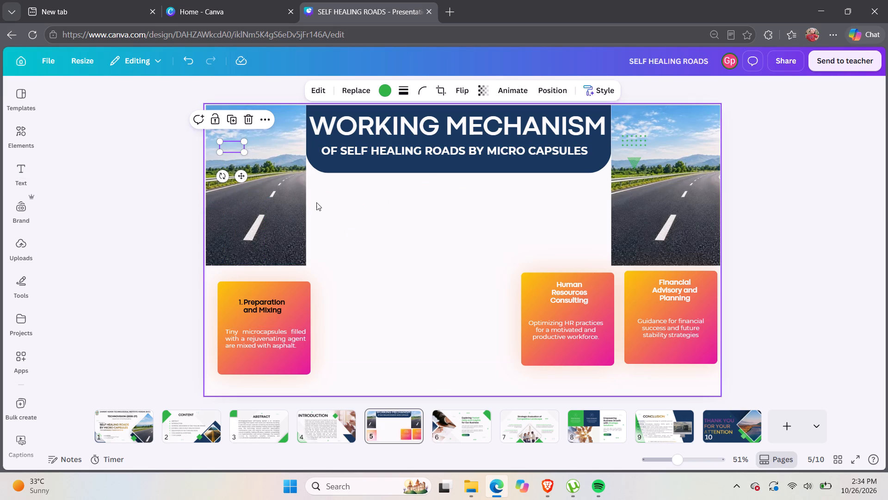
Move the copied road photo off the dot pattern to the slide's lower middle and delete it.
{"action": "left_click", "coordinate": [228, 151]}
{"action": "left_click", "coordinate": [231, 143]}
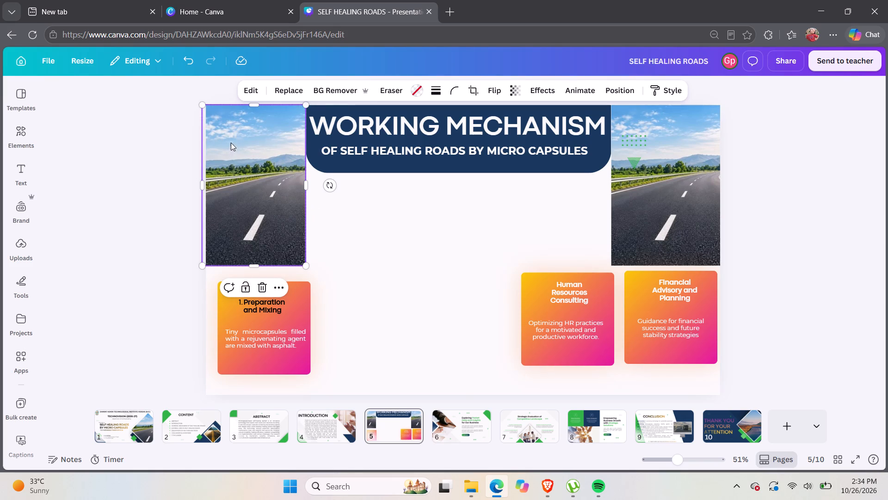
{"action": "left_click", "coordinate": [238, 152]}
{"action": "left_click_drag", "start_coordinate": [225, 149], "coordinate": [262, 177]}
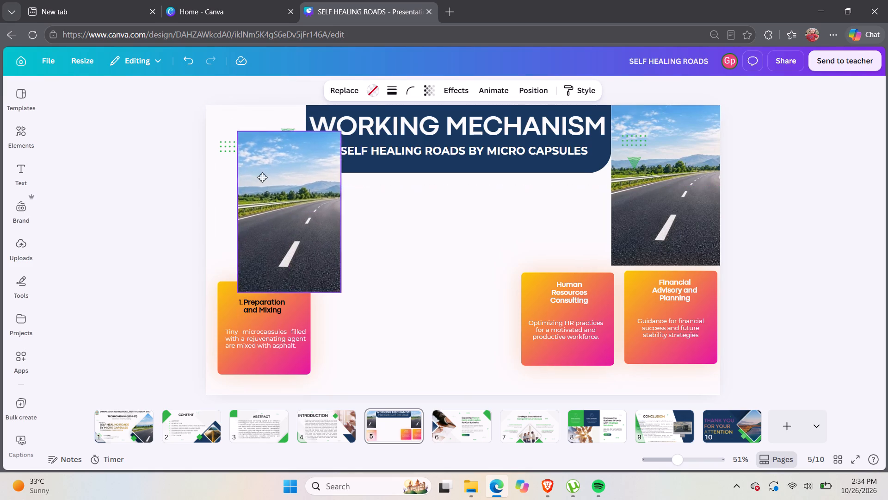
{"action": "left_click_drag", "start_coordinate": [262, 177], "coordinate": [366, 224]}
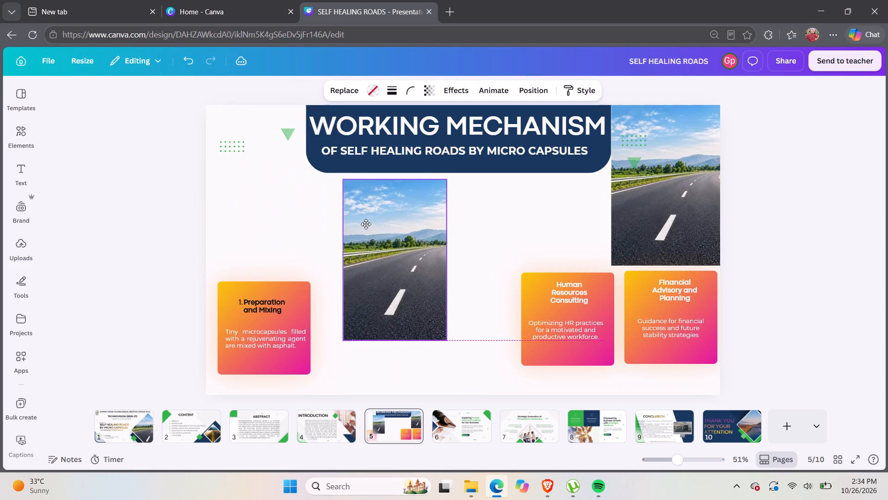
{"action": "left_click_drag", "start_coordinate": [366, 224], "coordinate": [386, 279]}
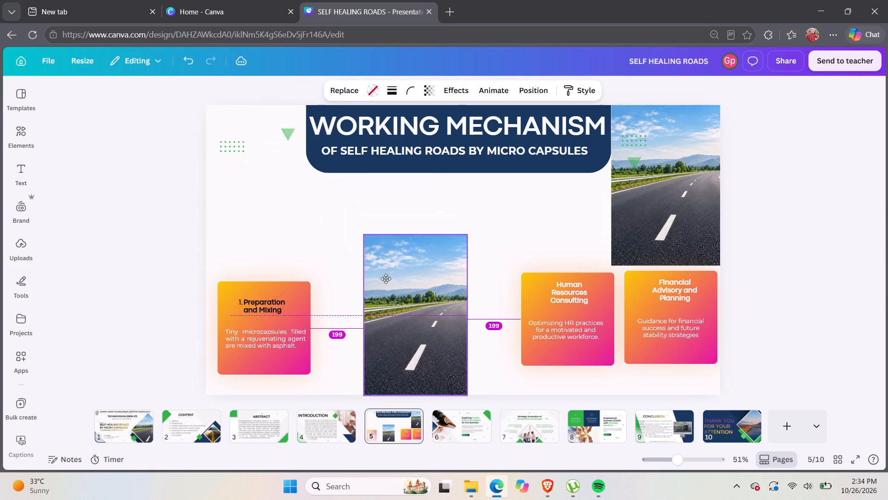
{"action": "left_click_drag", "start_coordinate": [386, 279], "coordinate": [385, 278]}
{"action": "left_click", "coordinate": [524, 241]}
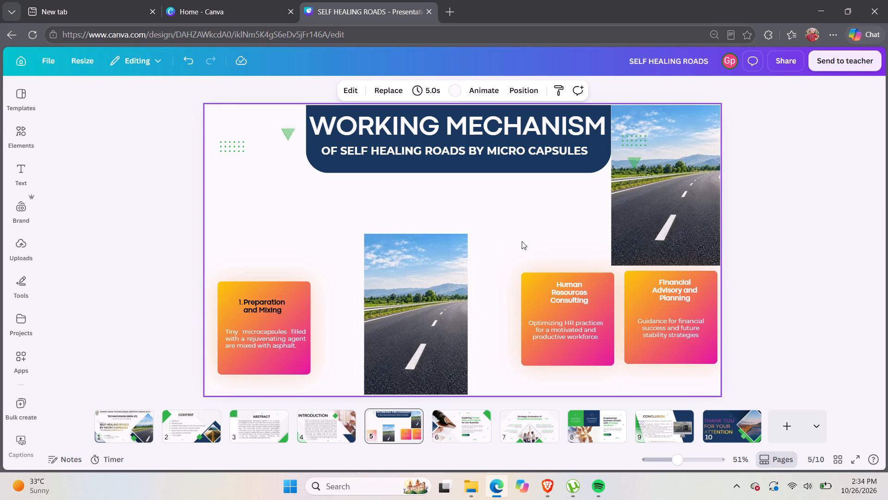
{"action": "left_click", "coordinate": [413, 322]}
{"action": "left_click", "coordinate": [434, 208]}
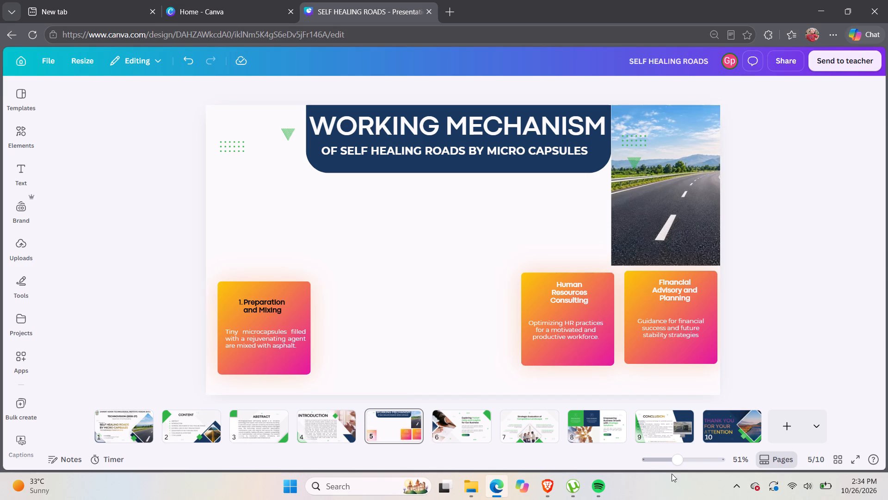
Check the topic names on the Content page and replace page 6's heading with "MATERIAL USED IN".
{"action": "left_click", "coordinate": [446, 432]}
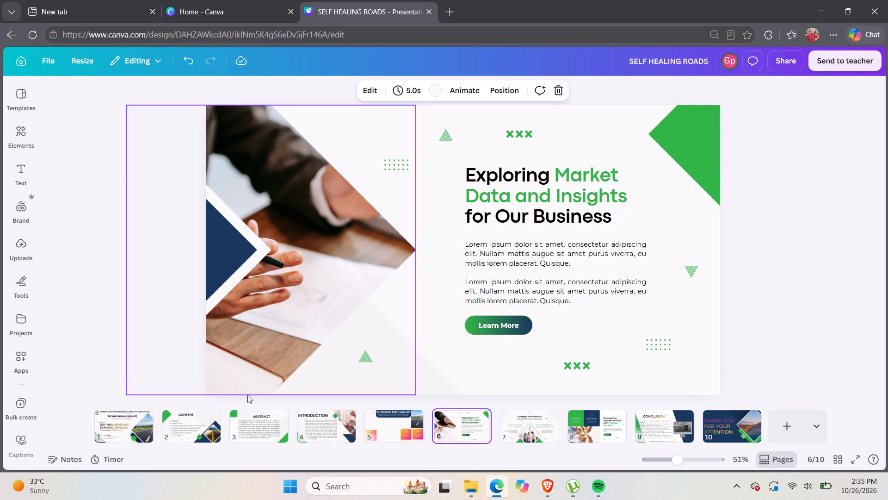
{"action": "left_click", "coordinate": [193, 418]}
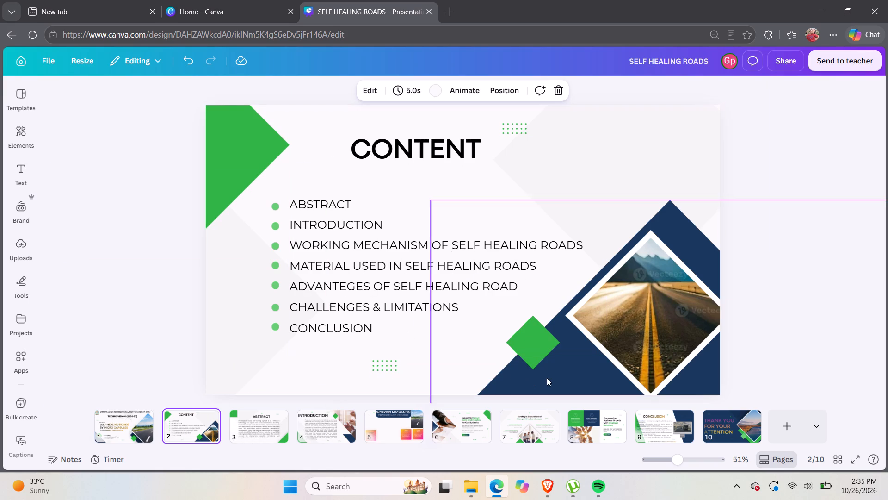
{"action": "left_click", "coordinate": [470, 425]}
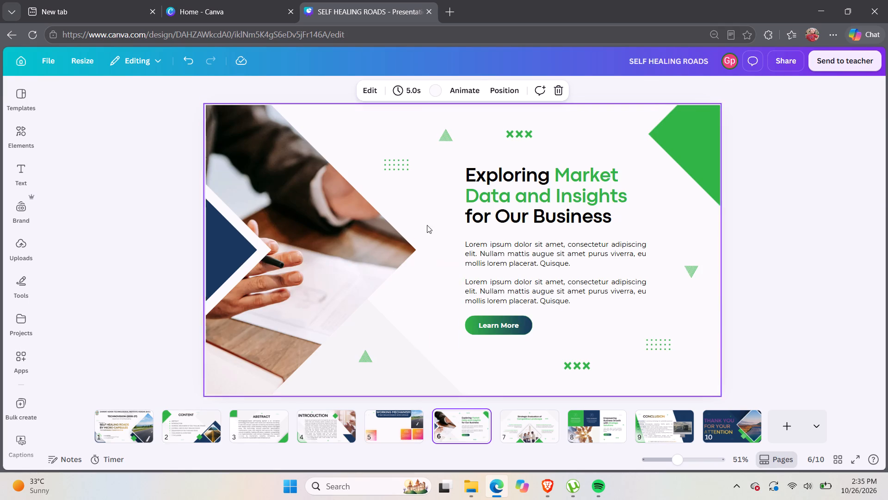
{"action": "left_click", "coordinate": [500, 200]}
{"action": "left_click", "coordinate": [615, 217]}
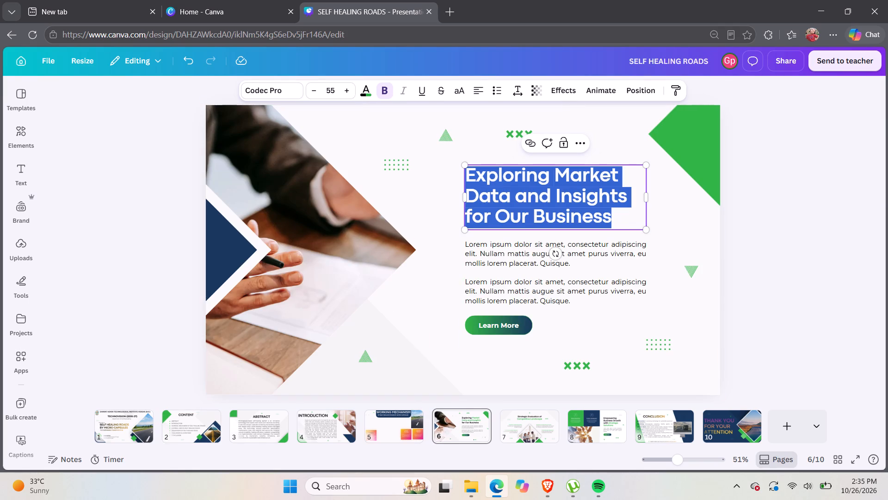
{"action": "key", "text": "BackSpace"}
{"action": "key", "text": "m"}
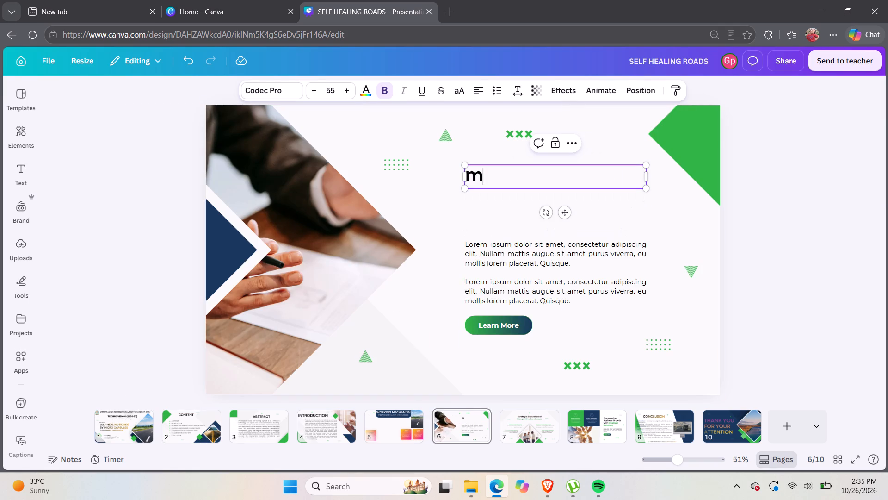
{"action": "key", "text": "BackSpace"}
{"action": "type", "text": "MATERIAL USED IN"}
{"action": "key", "text": "space"}
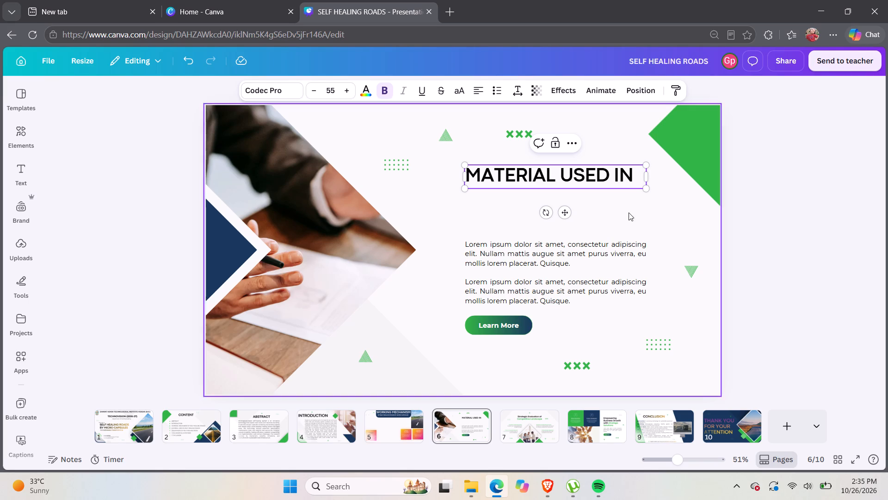
Check the topic name on the Content page and complete page 6's heading as "MATERIAL USED IN SELF HEALING ROADS".
{"action": "left_click", "coordinate": [185, 431]}
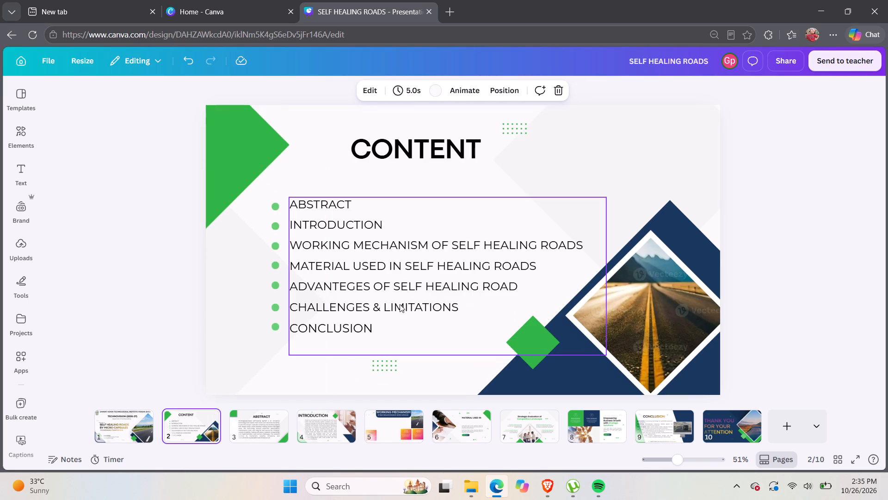
{"action": "left_click", "coordinate": [445, 424]}
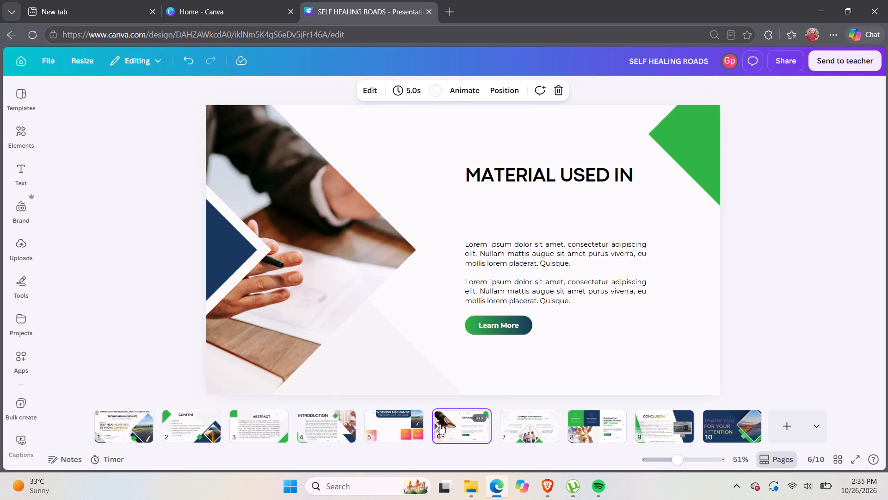
{"action": "left_click_drag", "start_coordinate": [522, 314], "coordinate": [504, 342]}
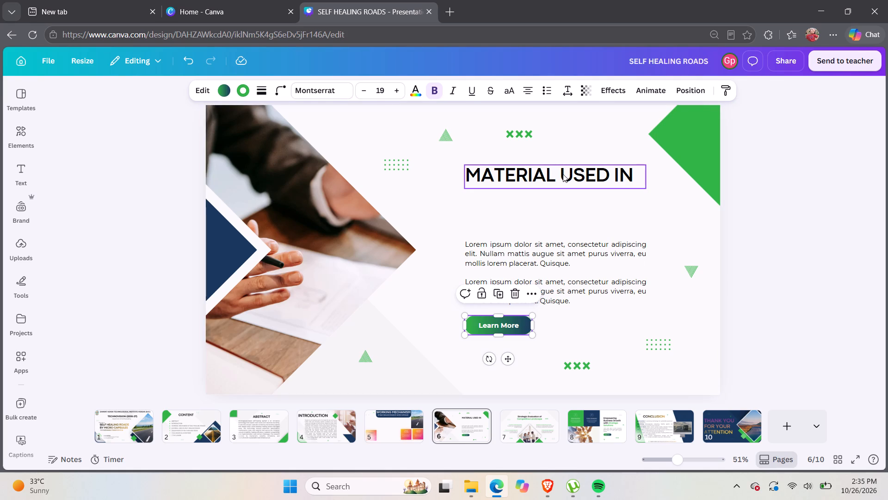
{"action": "left_click", "coordinate": [563, 174]}
{"action": "left_click", "coordinate": [636, 171]}
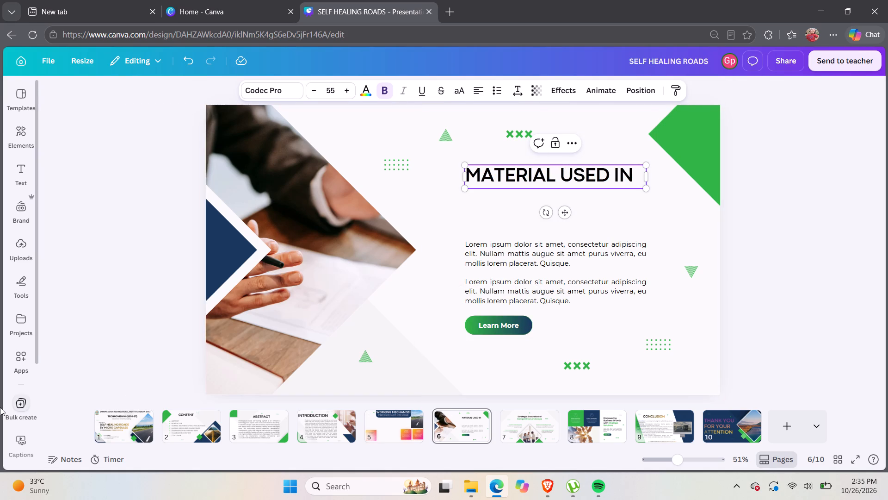
{"action": "type", "text": "SE"}
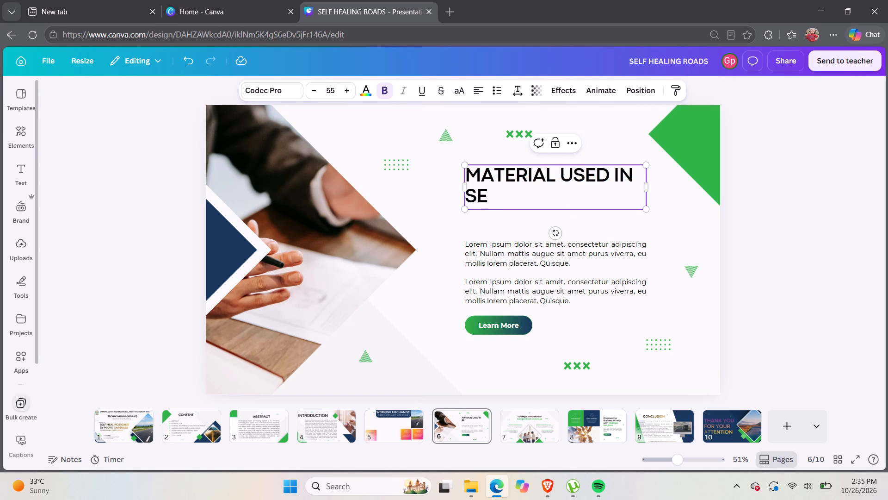
{"action": "type", "text": "LF"}
{"action": "key", "text": "space"}
{"action": "type", "text": "HEALING"}
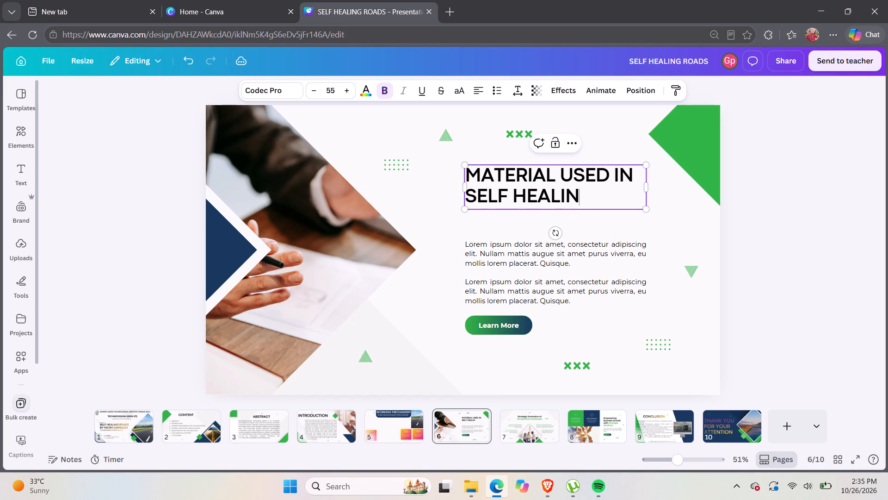
{"action": "key", "text": "space"}
{"action": "type", "text": "ROADS"}
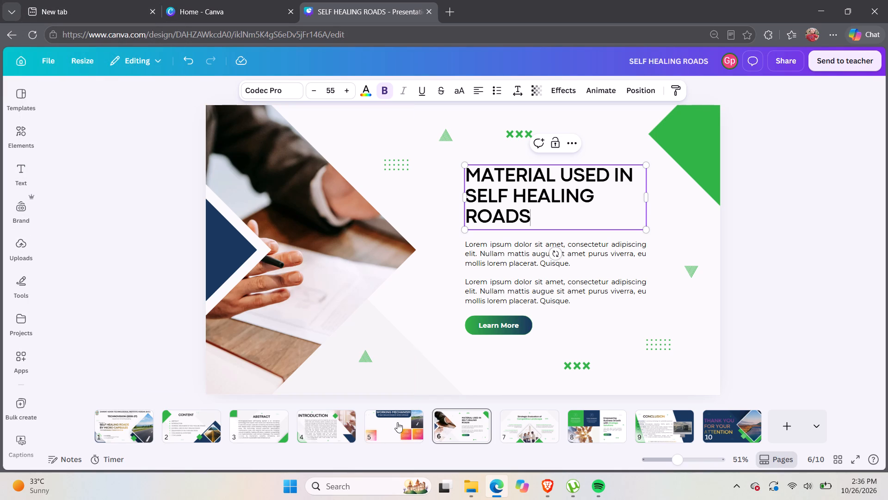
Cycle through the text alignments for the page 6 heading and set it to justified.
{"action": "left_click", "coordinate": [285, 311]}
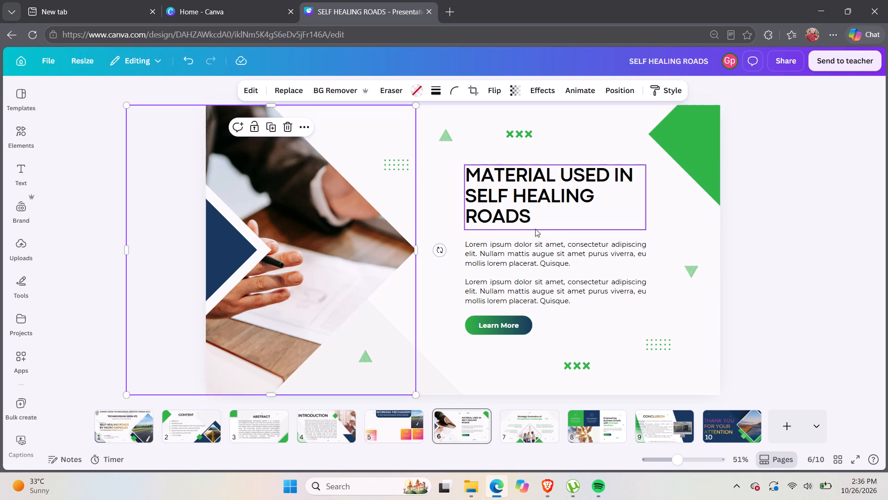
{"action": "left_click", "coordinate": [540, 214]}
{"action": "left_click", "coordinate": [535, 215]}
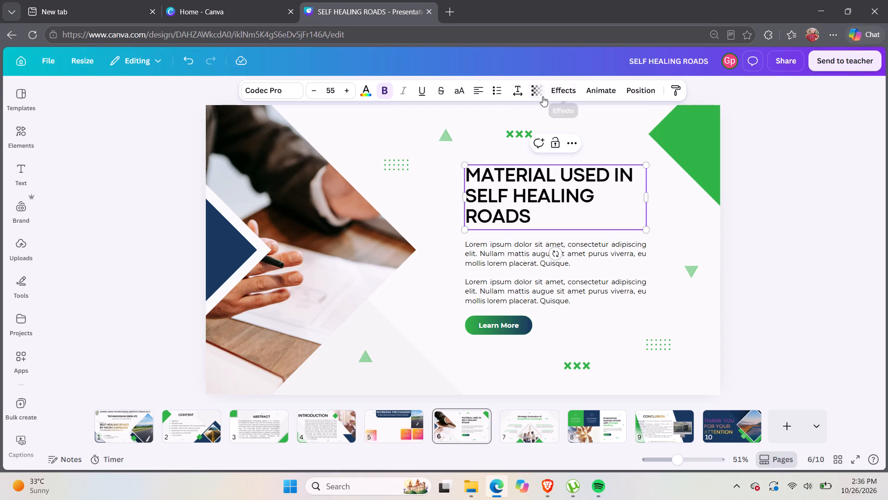
{"action": "left_click", "coordinate": [482, 91]}
{"action": "left_click", "coordinate": [482, 91]}
{"action": "left_click", "coordinate": [482, 91]}
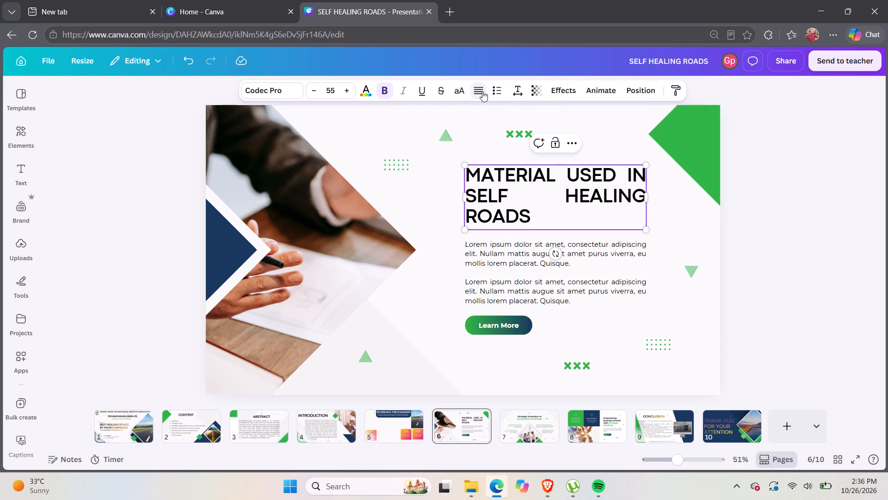
{"action": "left_click", "coordinate": [482, 91]}
{"action": "left_click", "coordinate": [482, 91]}
{"action": "left_click", "coordinate": [482, 91]}
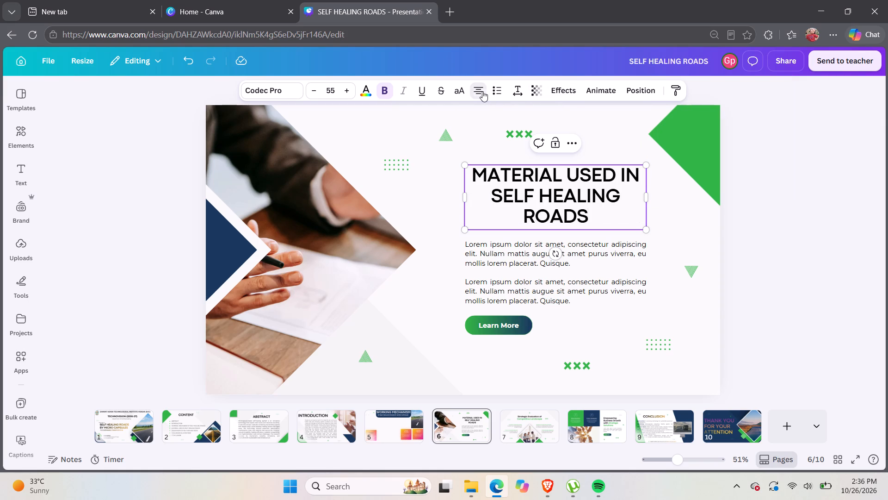
{"action": "left_click", "coordinate": [482, 91]}
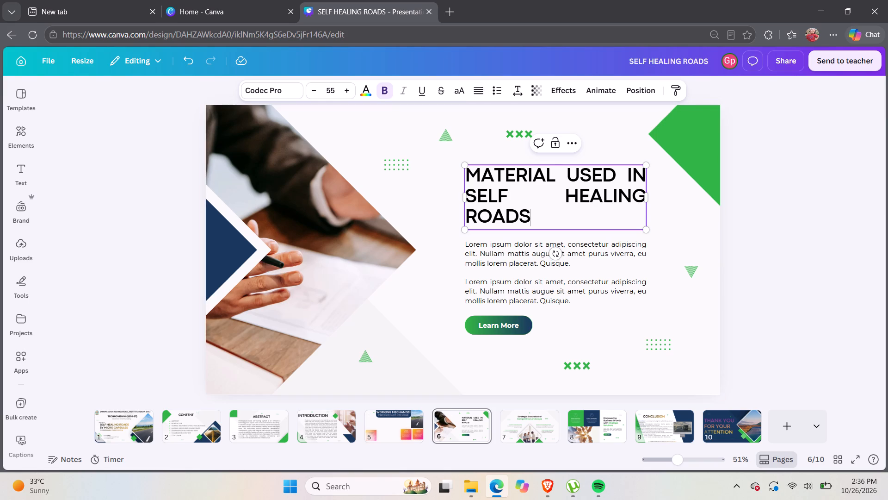
Widen the heading's text box until the whole title fits on a single line.
{"action": "left_click_drag", "start_coordinate": [647, 197], "coordinate": [663, 195]}
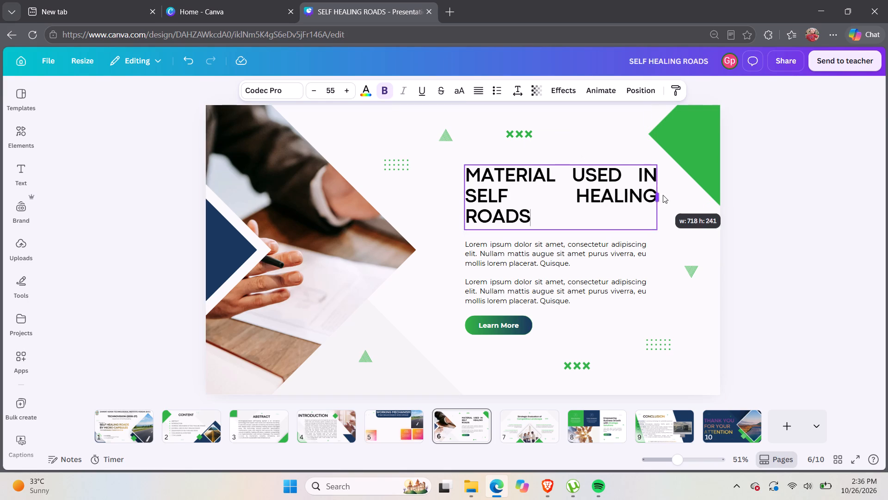
{"action": "left_click_drag", "start_coordinate": [663, 195], "coordinate": [691, 197]}
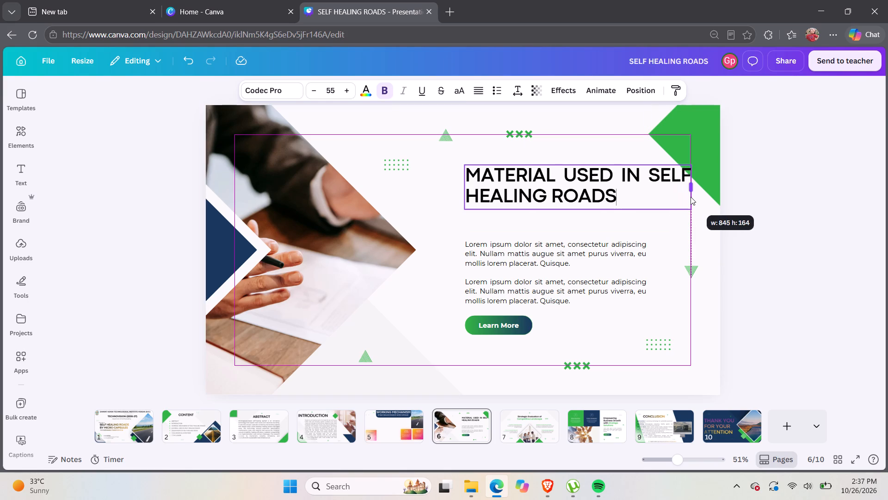
{"action": "left_click_drag", "start_coordinate": [691, 197], "coordinate": [791, 198]}
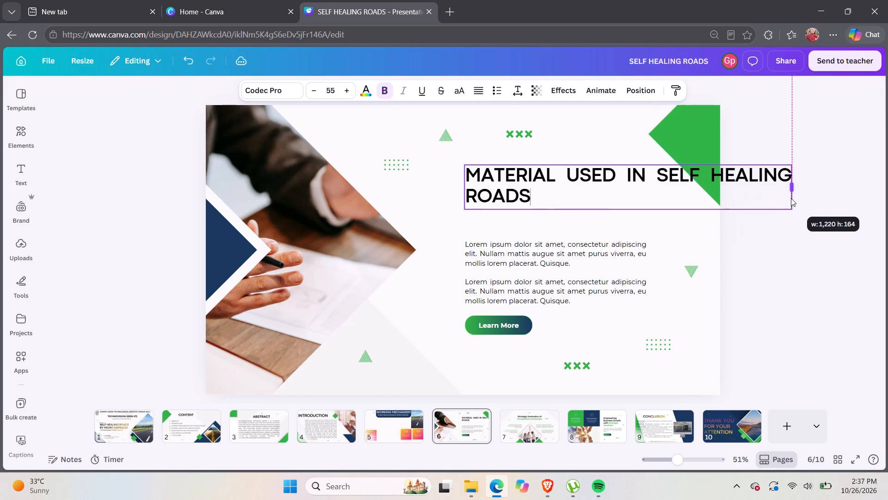
{"action": "left_click_drag", "start_coordinate": [791, 198], "coordinate": [853, 221]}
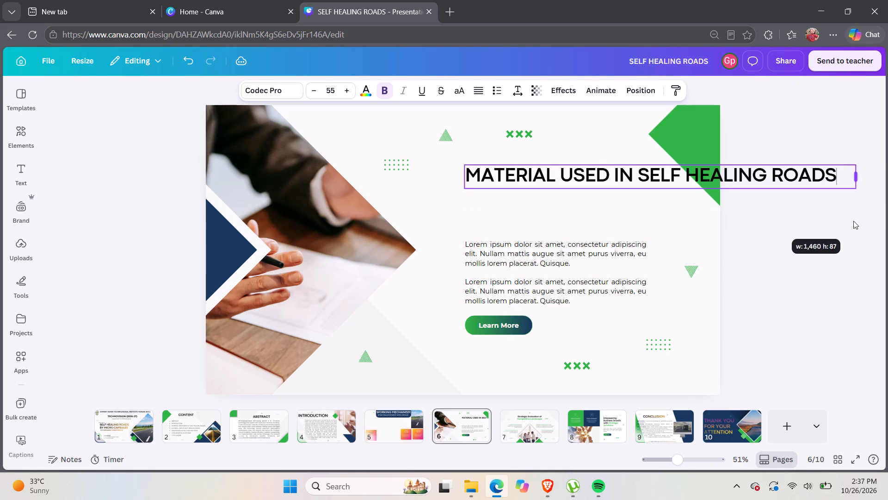
{"action": "left_click_drag", "start_coordinate": [853, 221], "coordinate": [849, 210]}
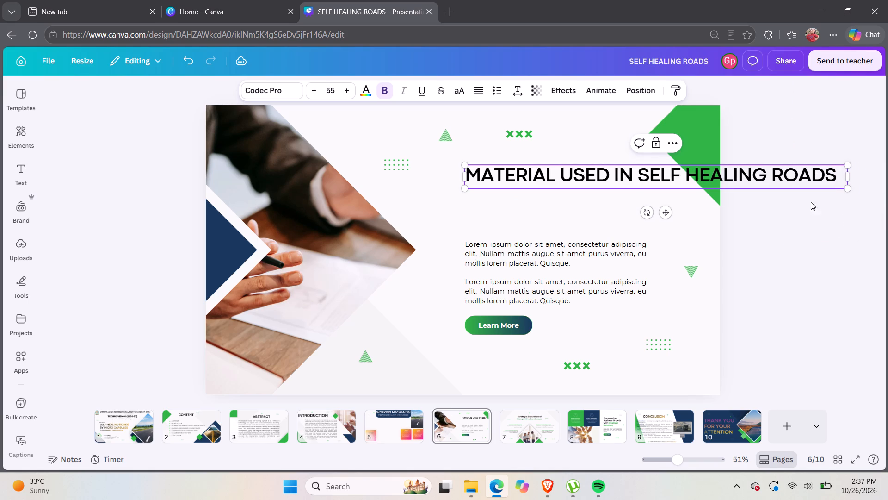
Move the one-line heading leftward over the photo's edge so it ends within the slide, clear of the green corner.
{"action": "left_click_drag", "start_coordinate": [672, 166], "coordinate": [653, 172]}
{"action": "left_click_drag", "start_coordinate": [653, 172], "coordinate": [647, 175]}
{"action": "left_click", "coordinate": [549, 201]}
{"action": "left_click_drag", "start_coordinate": [637, 173], "coordinate": [564, 178]}
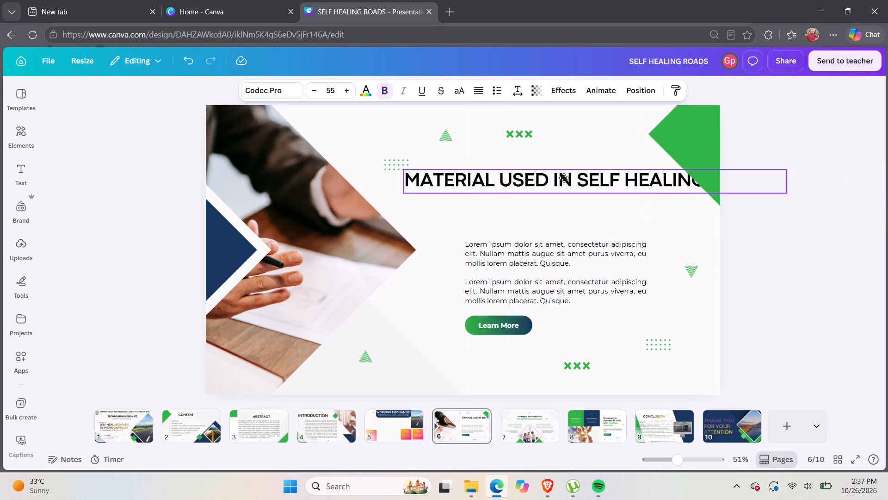
{"action": "left_click_drag", "start_coordinate": [564, 178], "coordinate": [522, 181]}
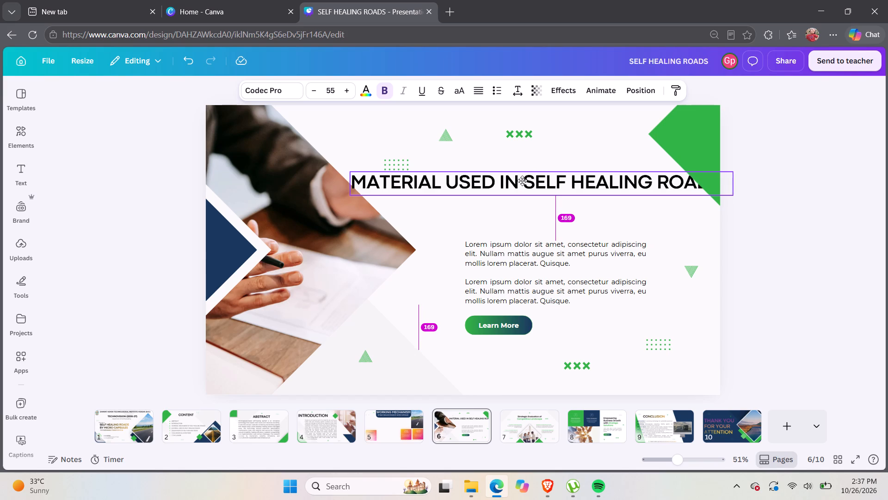
{"action": "left_click_drag", "start_coordinate": [522, 181], "coordinate": [486, 175]}
{"action": "left_click", "coordinate": [455, 205]}
Move the green dot pattern off the heading to the clear area above it, near the photo's upper edge.
{"action": "left_click_drag", "start_coordinate": [389, 160], "coordinate": [390, 160]}
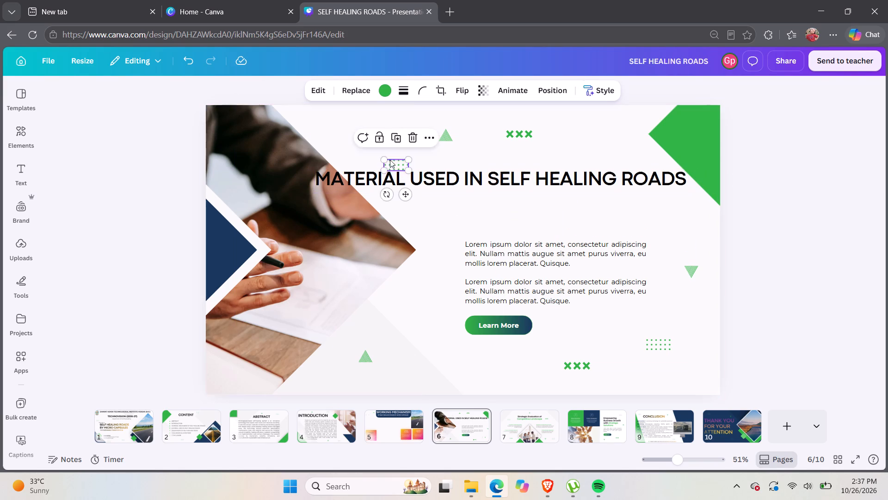
{"action": "left_click_drag", "start_coordinate": [390, 160], "coordinate": [355, 133]}
{"action": "left_click", "coordinate": [423, 212]}
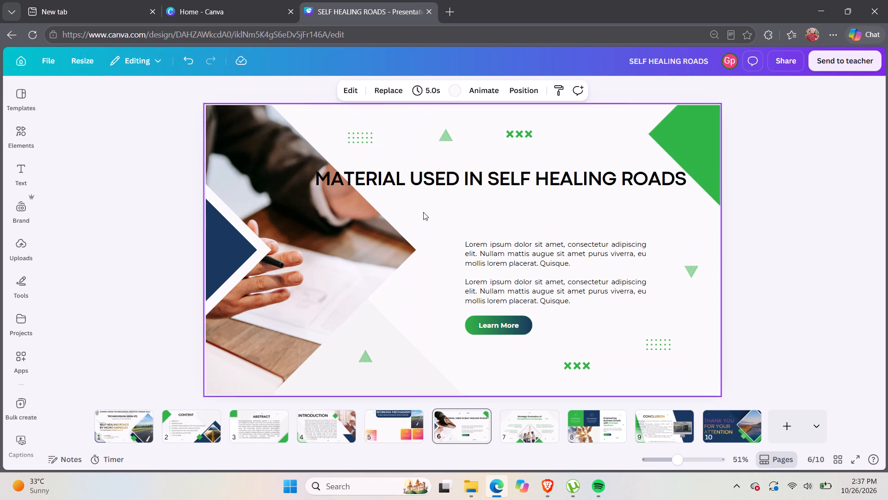
Nudge the heading slightly further left while keeping it between the upper ornaments and the body text.
{"action": "left_click_drag", "start_coordinate": [430, 183], "coordinate": [423, 173]}
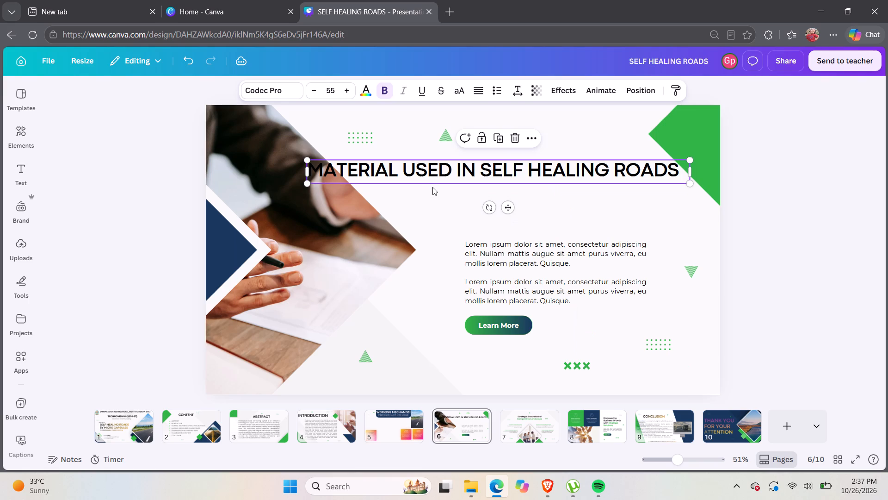
{"action": "left_click", "coordinate": [425, 198]}
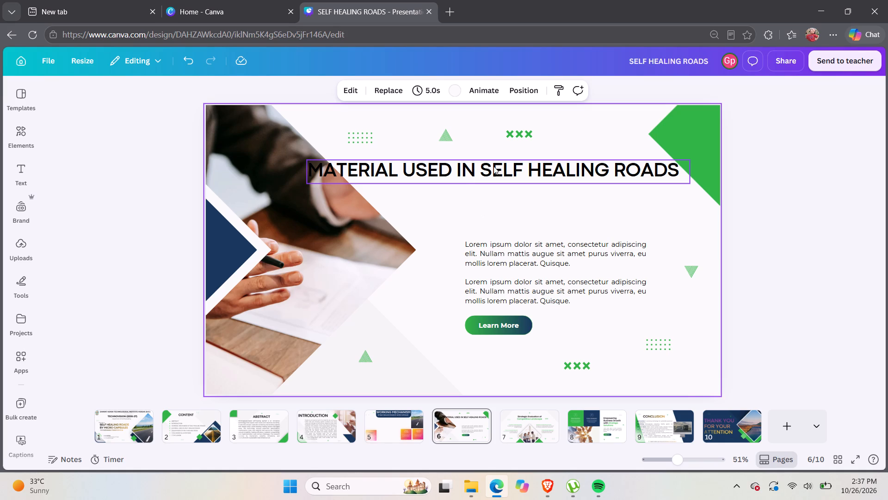
{"action": "left_click", "coordinate": [456, 197]}
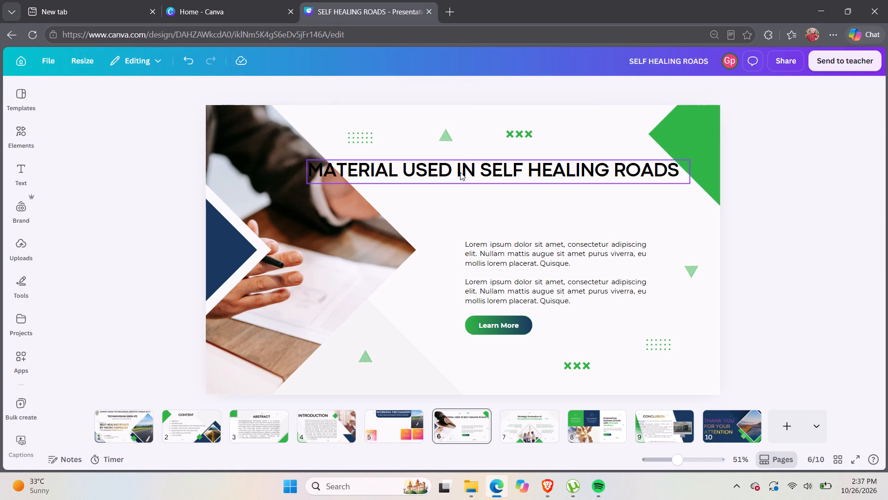
{"action": "left_click_drag", "start_coordinate": [460, 172], "coordinate": [464, 181]}
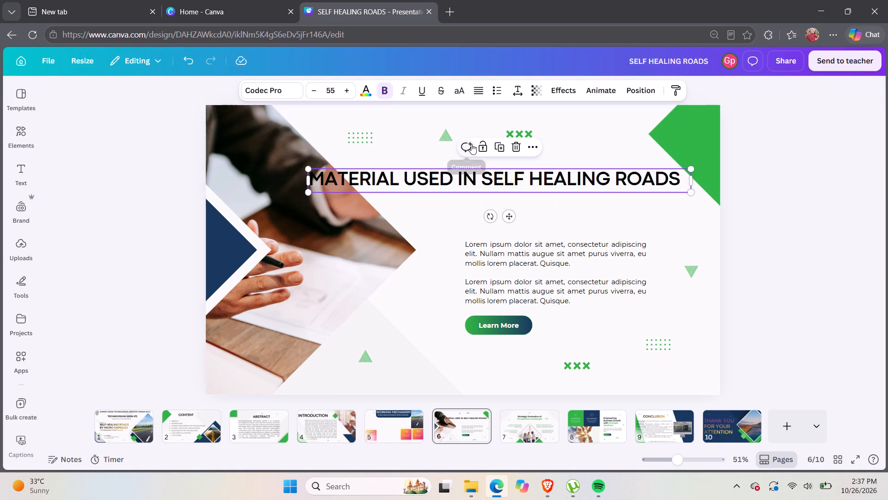
{"action": "left_click", "coordinate": [623, 154]}
Delete the green three-cross ornament above the heading.
{"action": "left_click", "coordinate": [524, 137]}
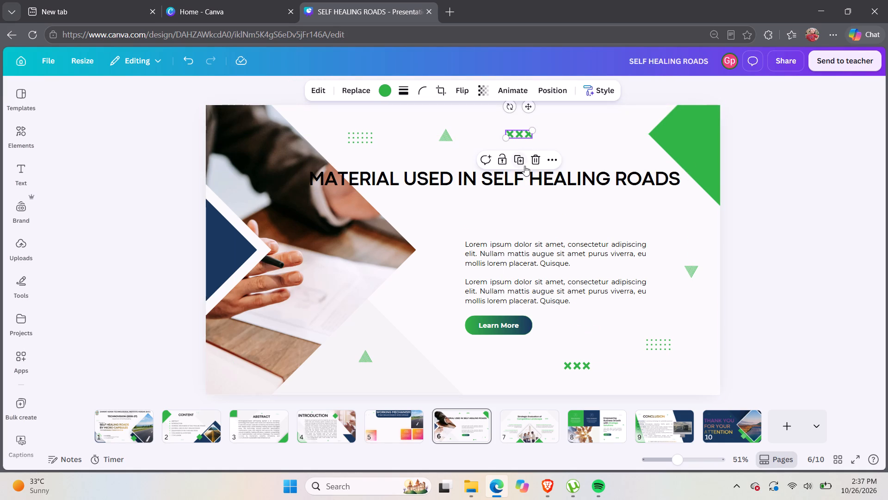
{"action": "left_click", "coordinate": [539, 166]}
Move the green triangle above the heading rightward to sit over the title's middle.
{"action": "left_click_drag", "start_coordinate": [450, 138], "coordinate": [494, 146]}
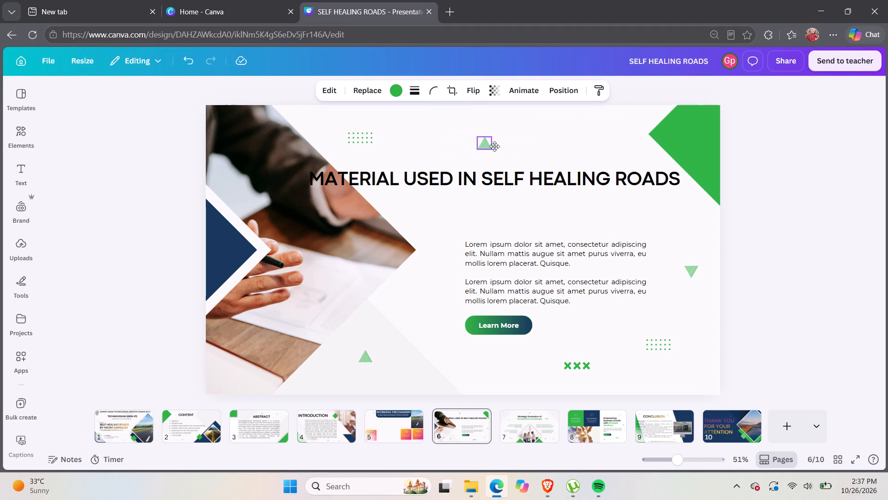
{"action": "left_click_drag", "start_coordinate": [494, 146], "coordinate": [499, 150]}
{"action": "left_click", "coordinate": [611, 155]}
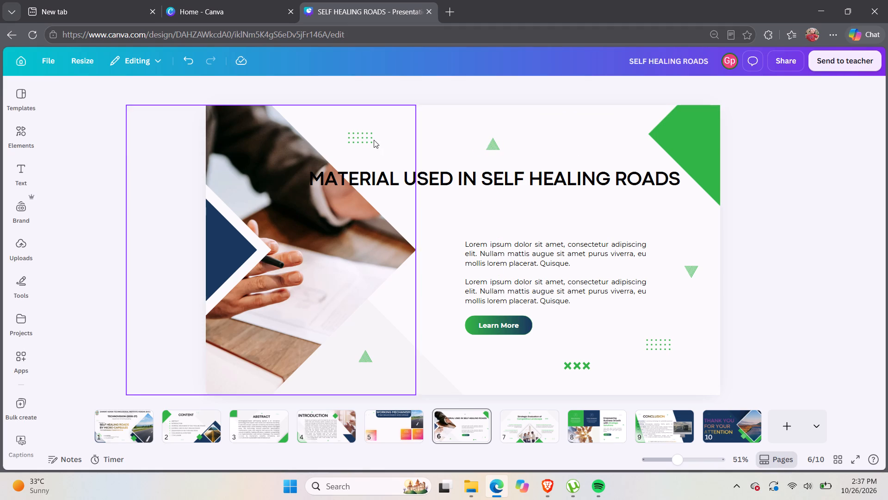
Shift the green dot pattern above the heading a little to the right, away from the photo.
{"action": "left_click_drag", "start_coordinate": [364, 140], "coordinate": [395, 147]}
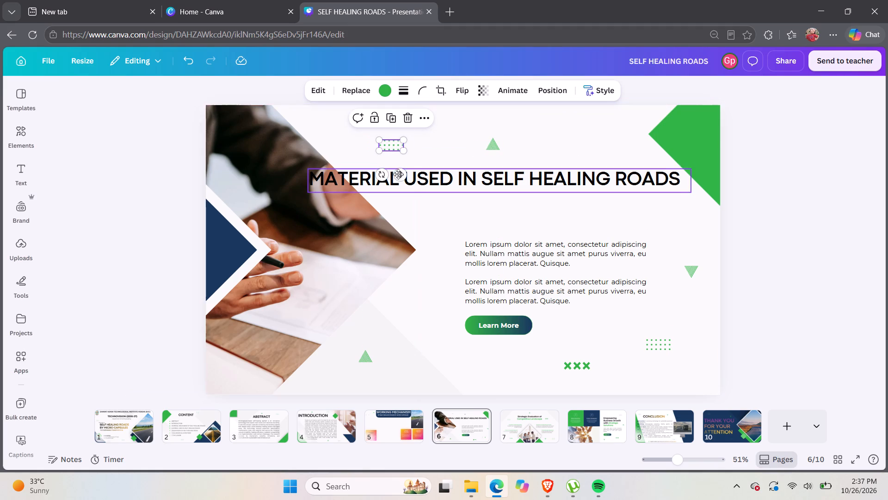
{"action": "left_click_drag", "start_coordinate": [392, 146], "coordinate": [395, 139]}
{"action": "left_click", "coordinate": [438, 210]}
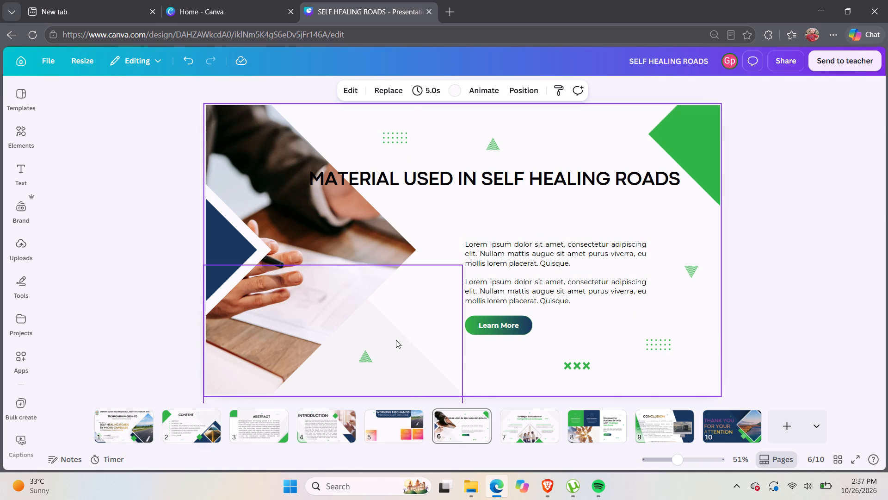
Delete the green three-cross ornament near the slide's bottom edge.
{"action": "left_click", "coordinate": [573, 367]}
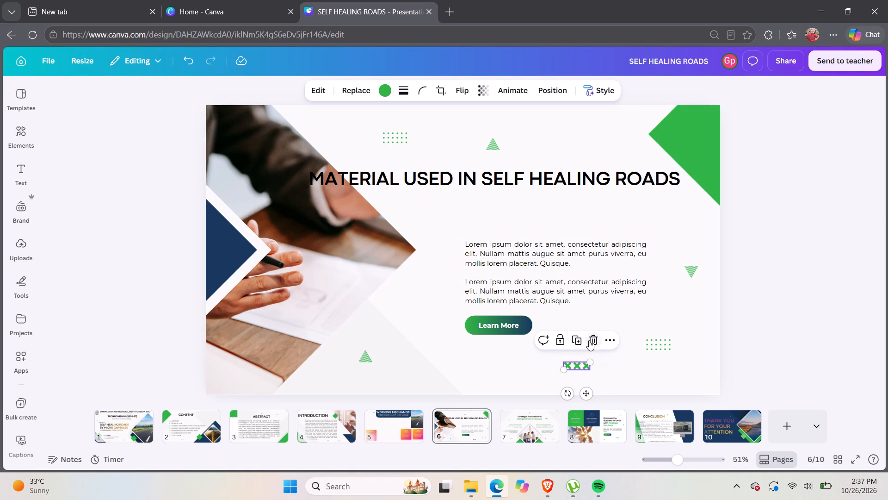
{"action": "left_click", "coordinate": [589, 340]}
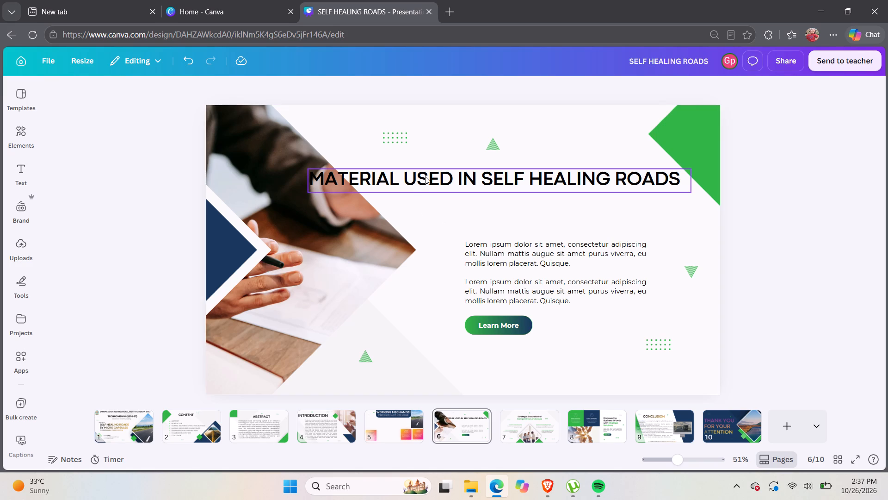
Reduce the page 6 heading's font size to about 47.
{"action": "left_click", "coordinate": [419, 207]}
{"action": "left_click", "coordinate": [430, 181]}
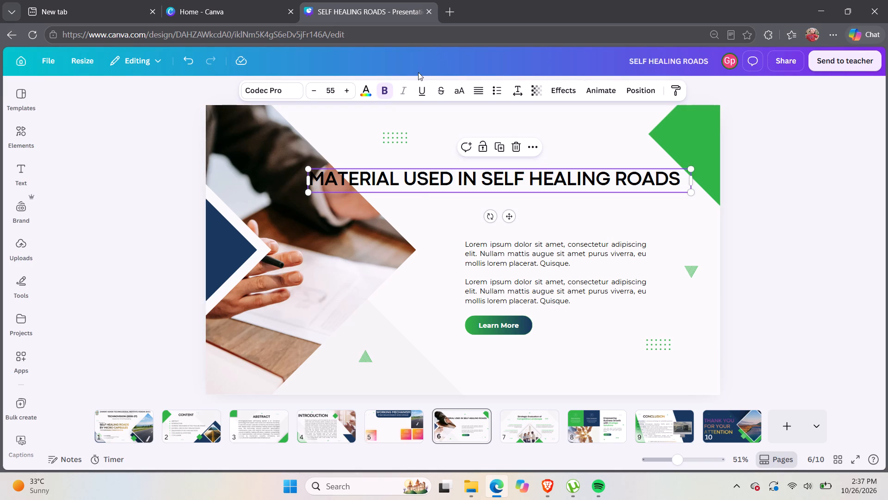
{"action": "triple_click", "coordinate": [311, 92]}
{"action": "triple_click", "coordinate": [311, 92]}
{"action": "triple_click", "coordinate": [311, 92]}
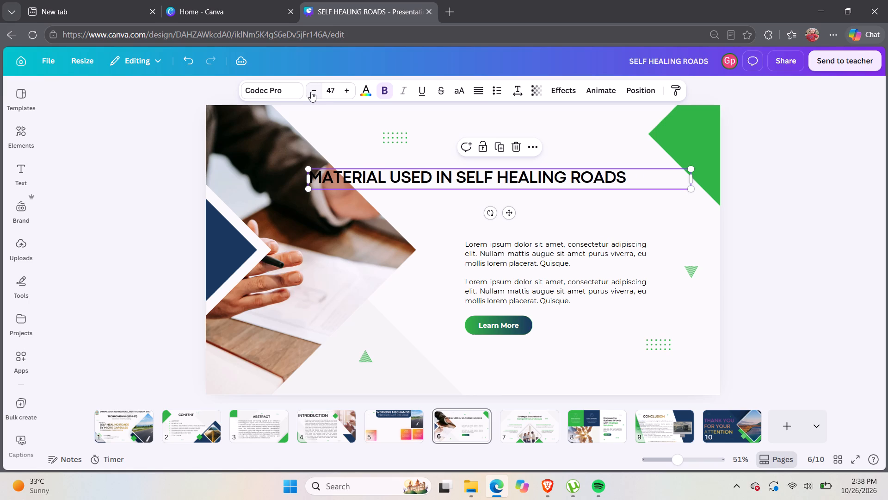
Reduce the page 6 heading's font size to 42.
{"action": "triple_click", "coordinate": [311, 92]}
{"action": "left_click", "coordinate": [311, 92]}
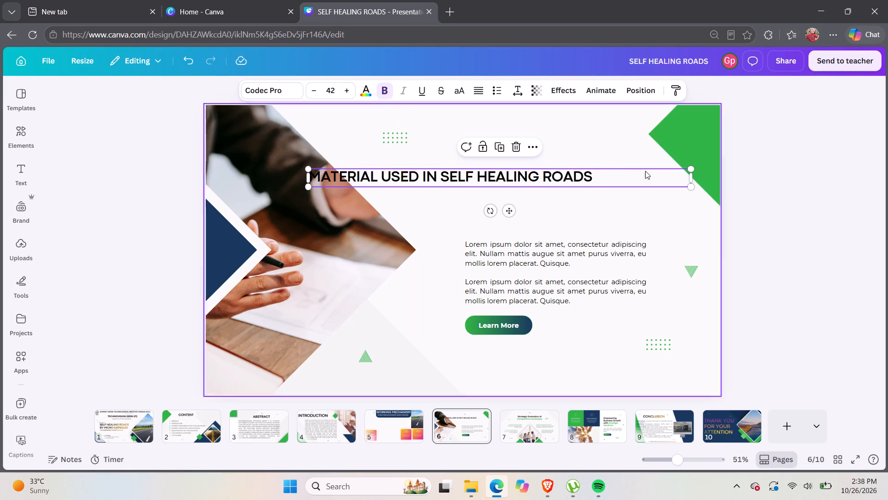
Narrow the page 6 heading's text box to fit closely around the single-line title.
{"action": "left_click", "coordinate": [687, 179]}
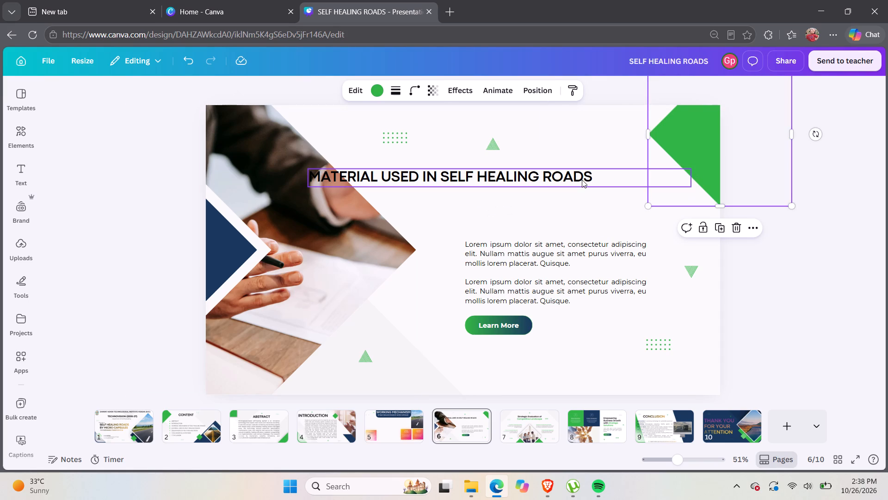
{"action": "left_click", "coordinate": [604, 175]}
{"action": "left_click_drag", "start_coordinate": [691, 176], "coordinate": [692, 175]}
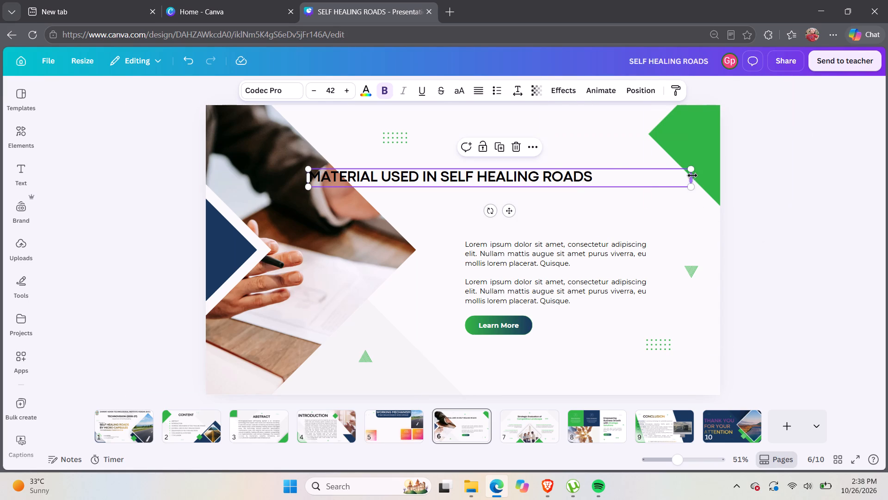
{"action": "left_click_drag", "start_coordinate": [692, 175], "coordinate": [595, 176]}
{"action": "left_click", "coordinate": [611, 197]}
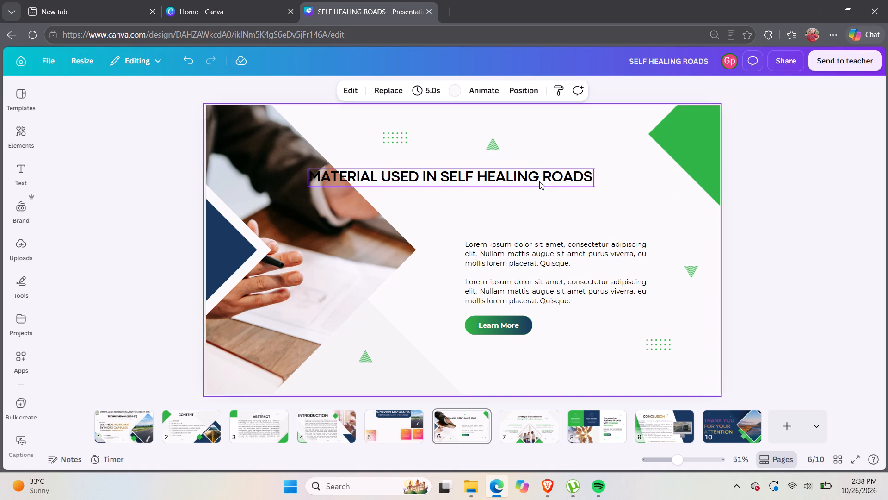
Move the heading off the photo and slightly up, lining its end up with the body text's right edge.
{"action": "left_click_drag", "start_coordinate": [539, 181], "coordinate": [594, 175]}
{"action": "left_click", "coordinate": [576, 207]}
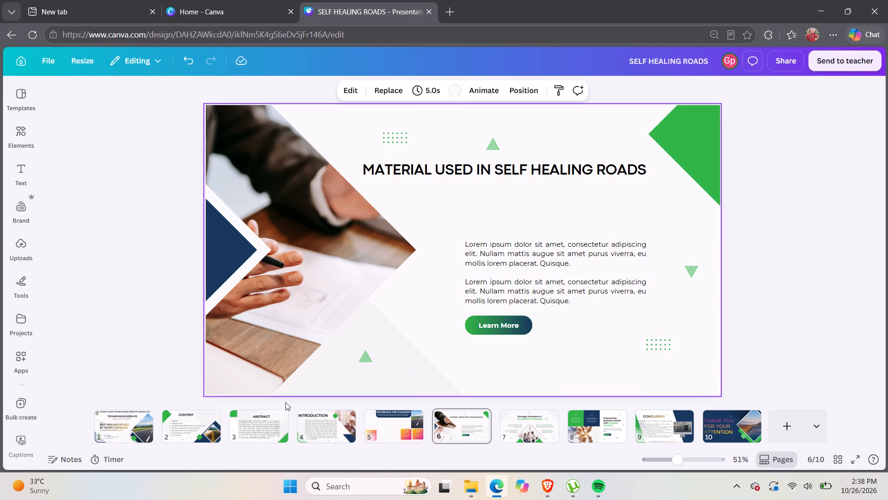
Shift the green dot pattern back toward the photo so it sits above the start of the heading.
{"action": "left_click_drag", "start_coordinate": [404, 142], "coordinate": [395, 143]}
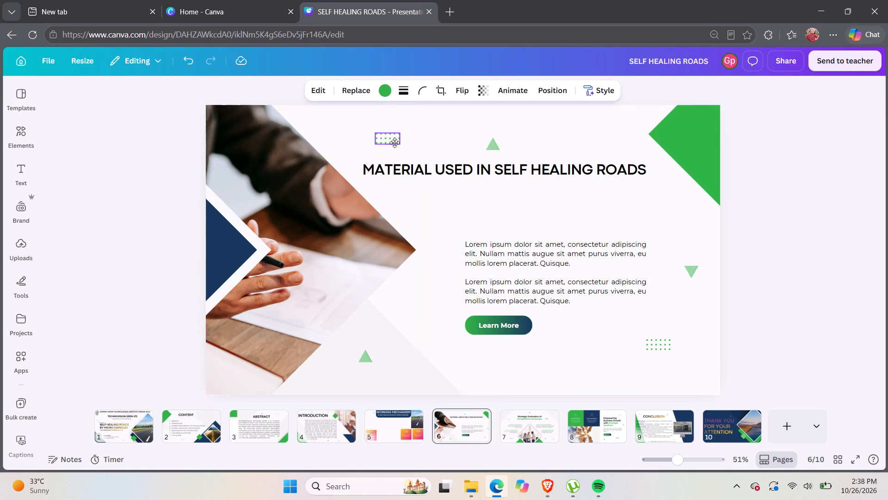
{"action": "left_click_drag", "start_coordinate": [395, 143], "coordinate": [385, 143]}
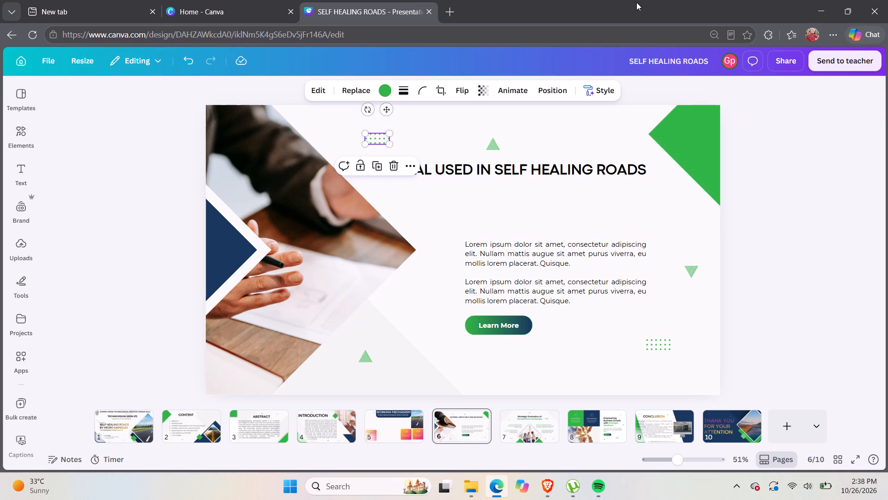
{"action": "left_click_drag", "start_coordinate": [637, 0], "coordinate": [662, 0]}
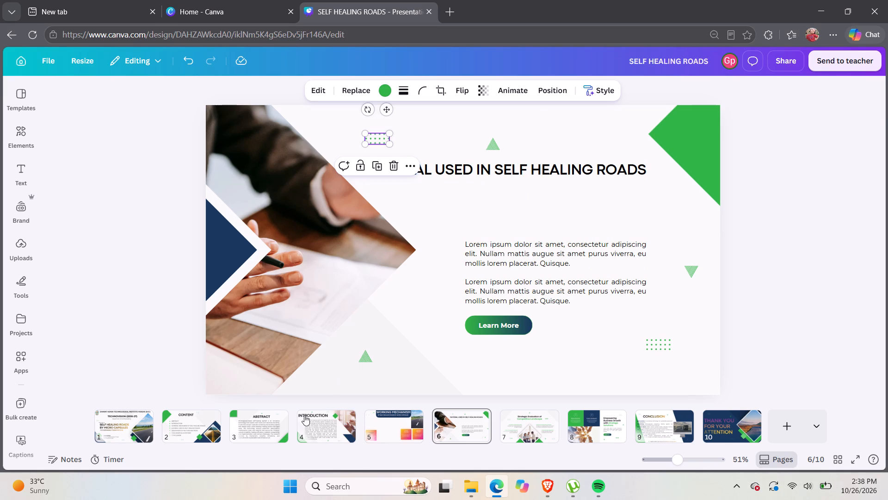
Delete the orange square inside the green diamond beside the presenters' names on page 1.
{"action": "left_click", "coordinate": [307, 424]}
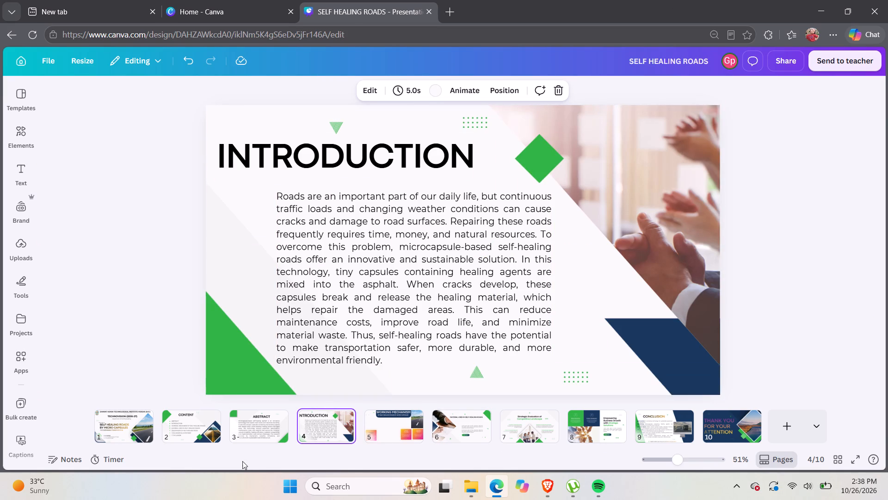
{"action": "left_click", "coordinate": [240, 431]}
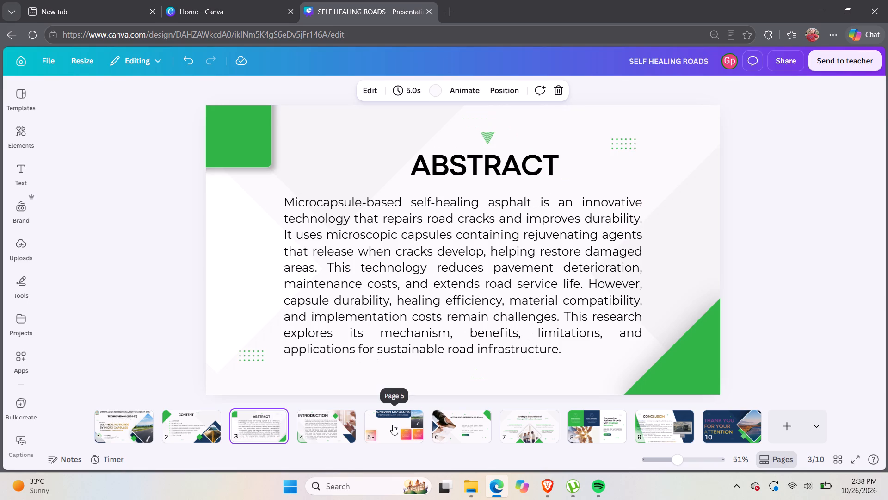
{"action": "left_click", "coordinate": [339, 431]}
{"action": "left_click", "coordinate": [182, 423]}
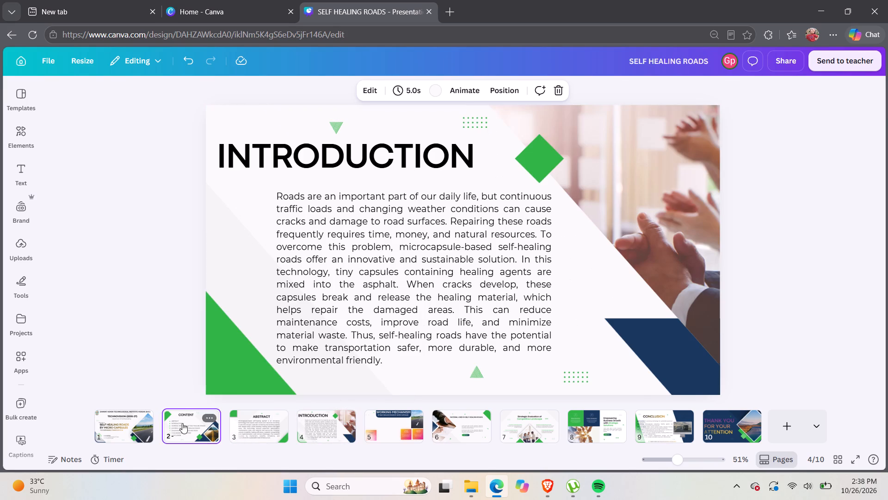
{"action": "left_click", "coordinate": [122, 426]}
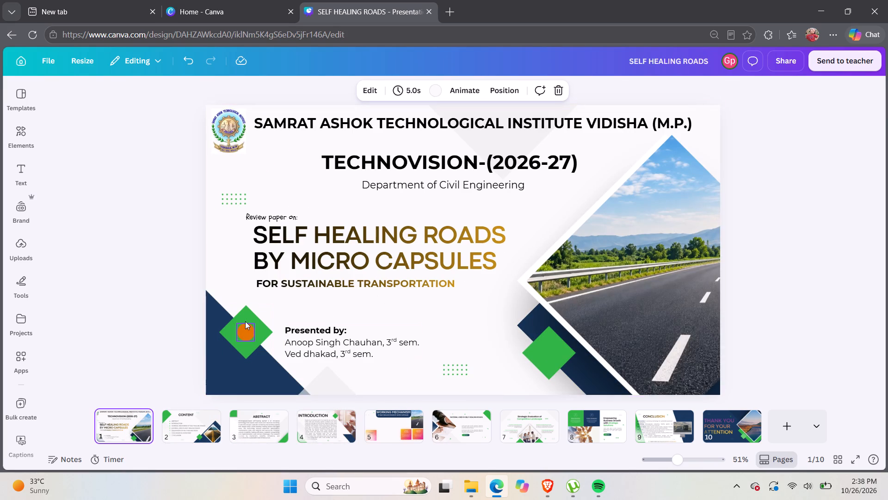
{"action": "left_click", "coordinate": [241, 329]}
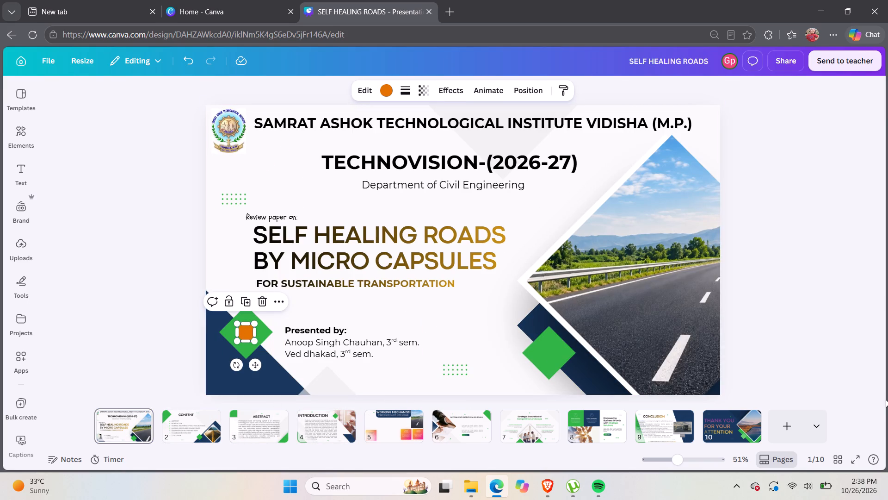
{"action": "left_click", "coordinate": [260, 301]}
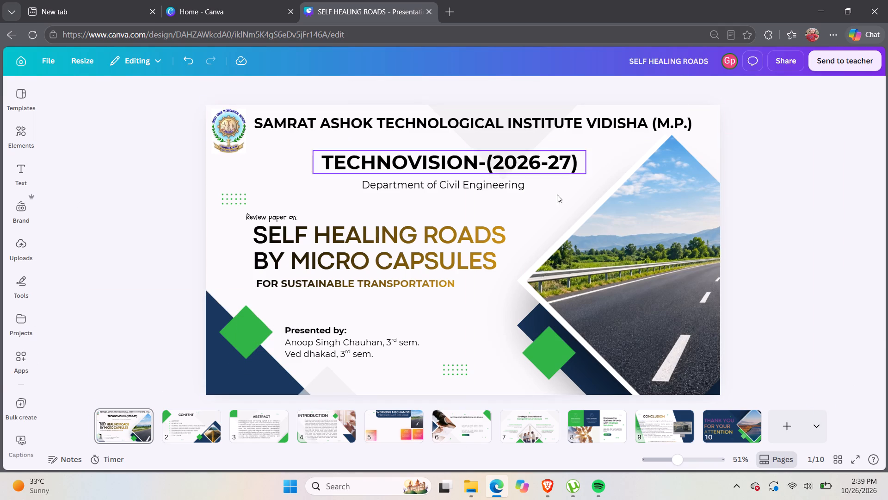
On page 5, nudge the gradient card behind Preparation and Mixing slightly up and to the right.
{"action": "left_click", "coordinate": [197, 423]}
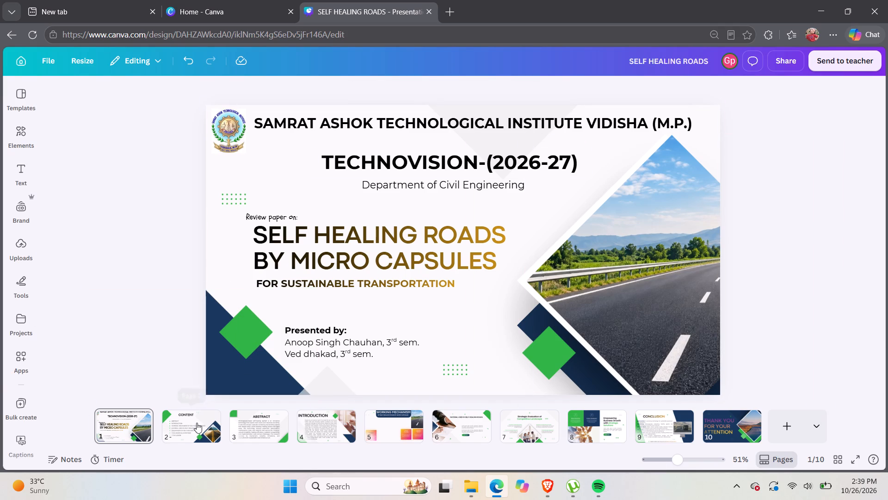
{"action": "left_click", "coordinate": [273, 424]}
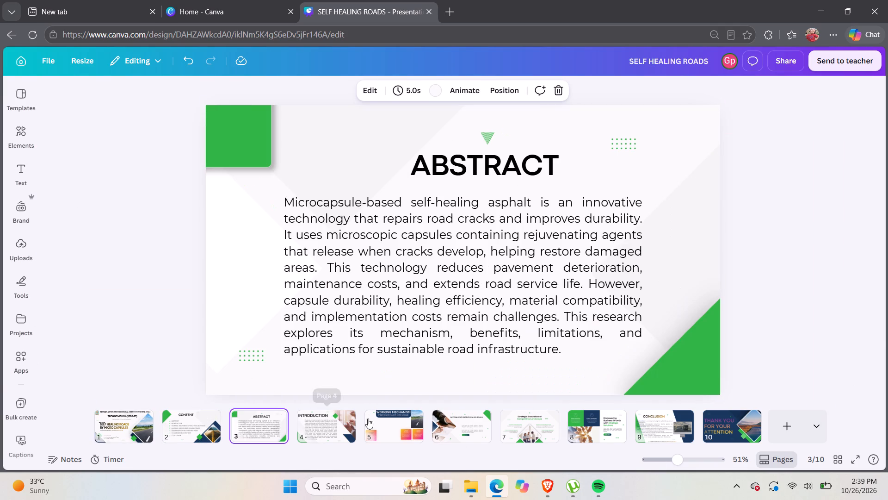
{"action": "left_click", "coordinate": [341, 421]}
{"action": "left_click", "coordinate": [419, 425]}
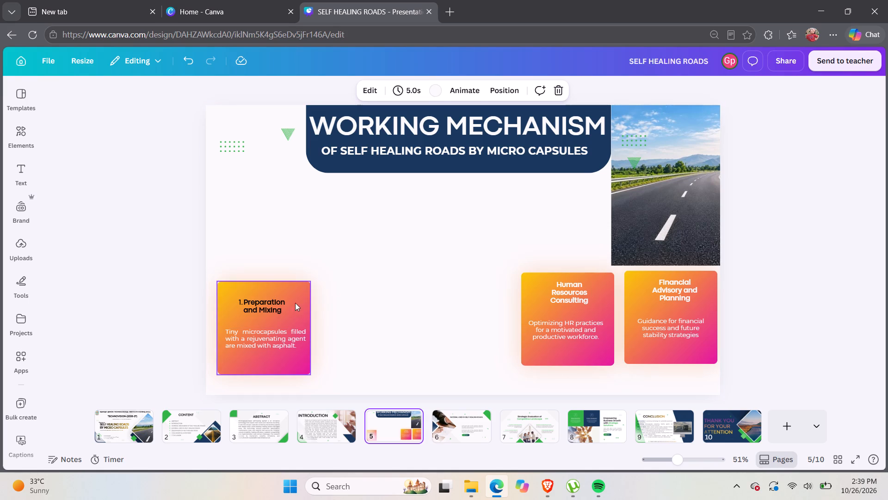
{"action": "left_click_drag", "start_coordinate": [296, 299], "coordinate": [300, 292]}
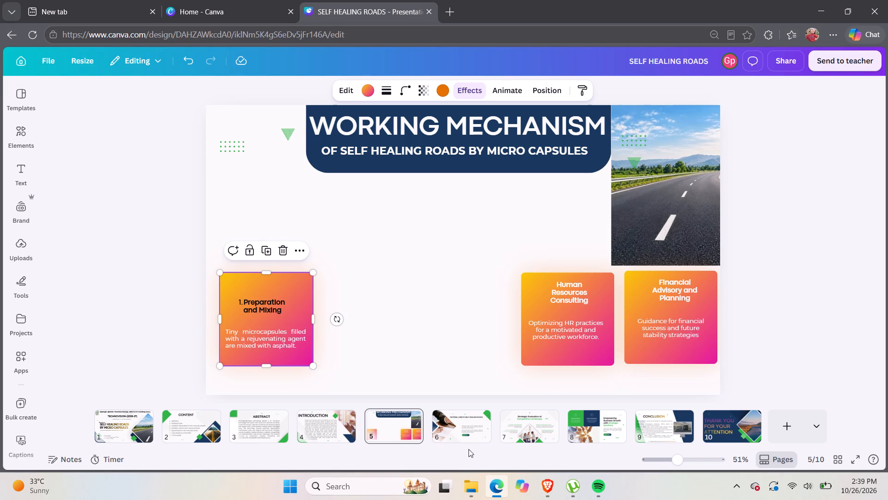
Look through pages 6 to 10 to check which slides still carry template content.
{"action": "left_click", "coordinate": [471, 425]}
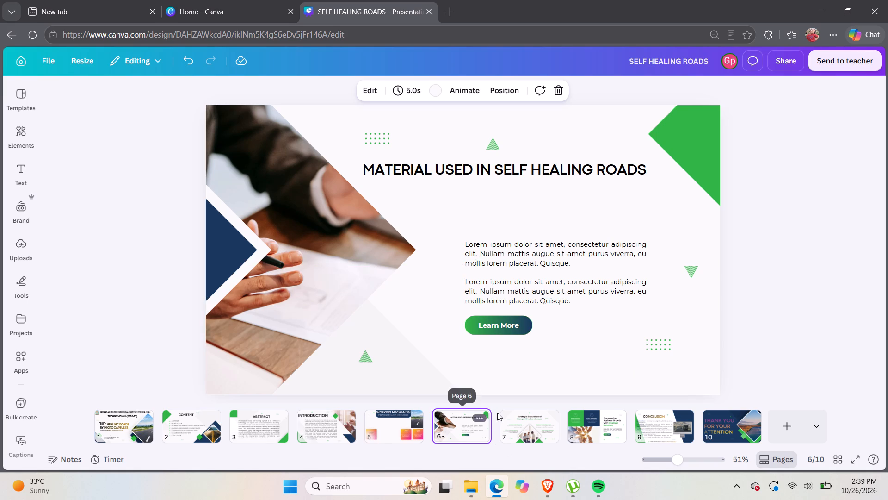
{"action": "right_click", "coordinate": [524, 426]}
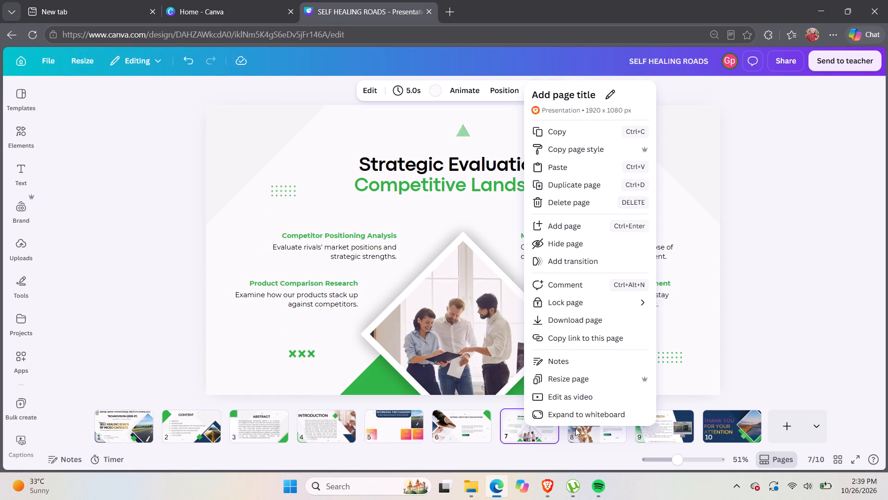
{"action": "right_click", "coordinate": [587, 431]}
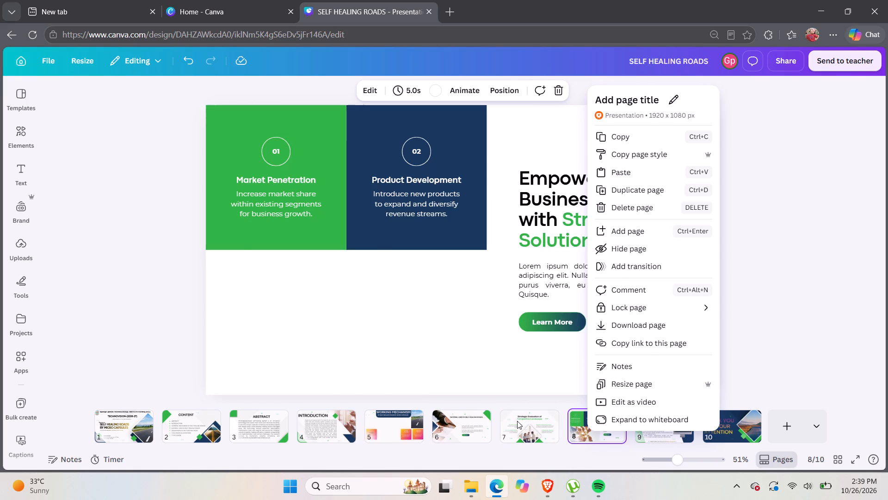
{"action": "right_click", "coordinate": [517, 421]}
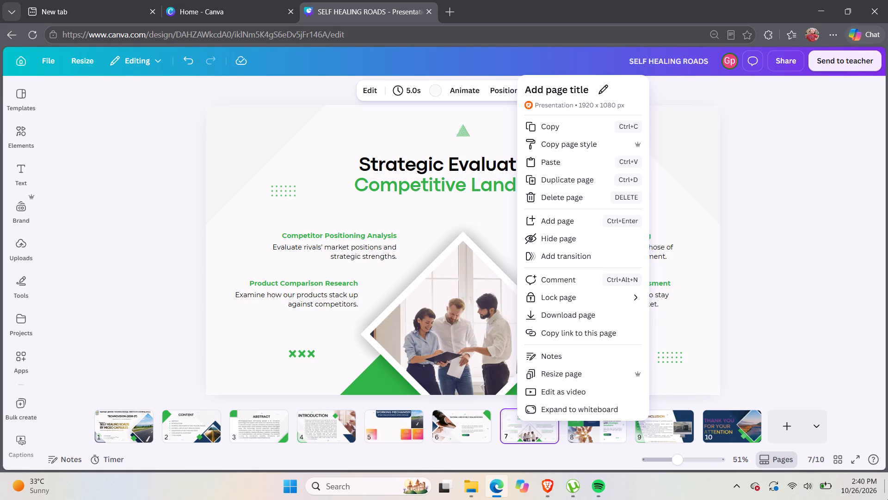
{"action": "left_click", "coordinate": [602, 436]}
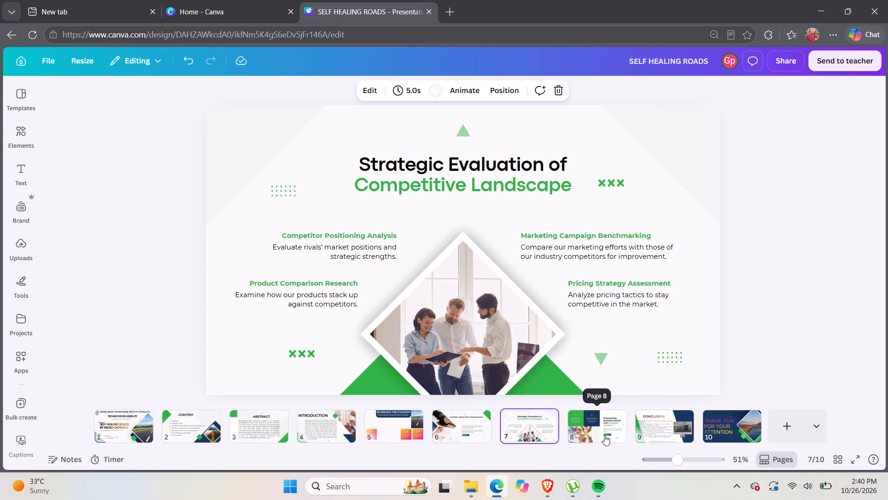
{"action": "left_click", "coordinate": [658, 425]}
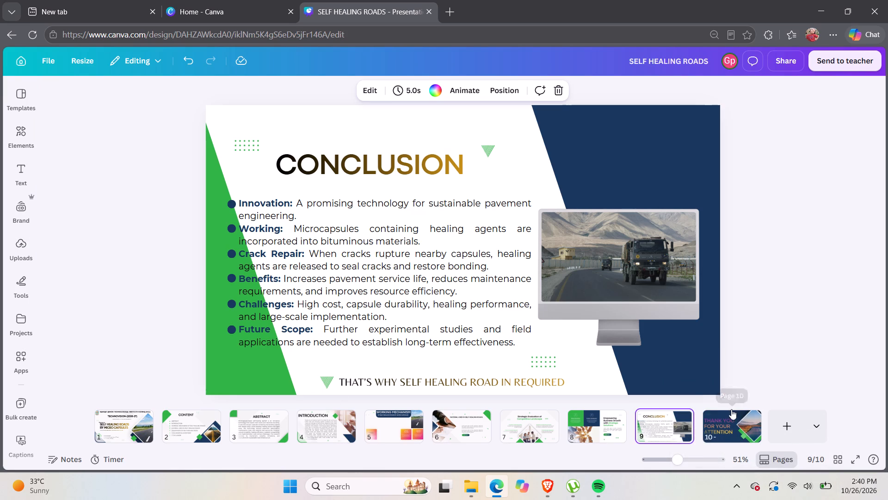
{"action": "left_click", "coordinate": [670, 369]}
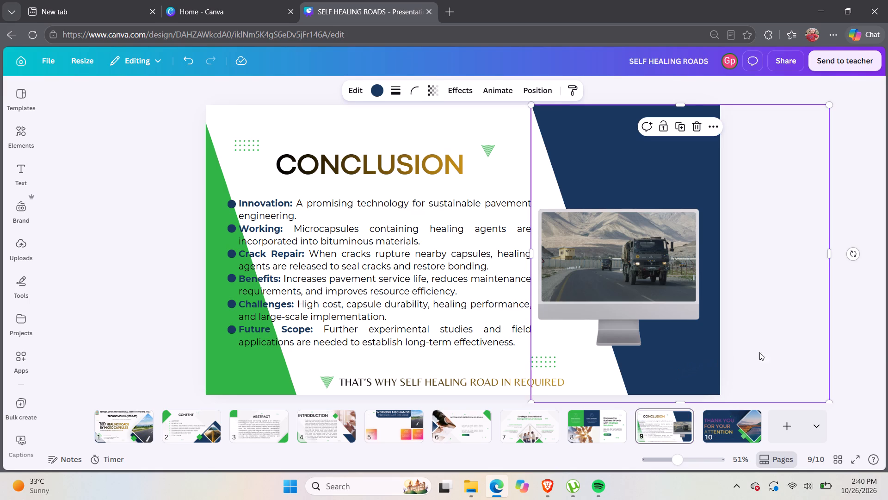
{"action": "left_click", "coordinate": [887, 347]}
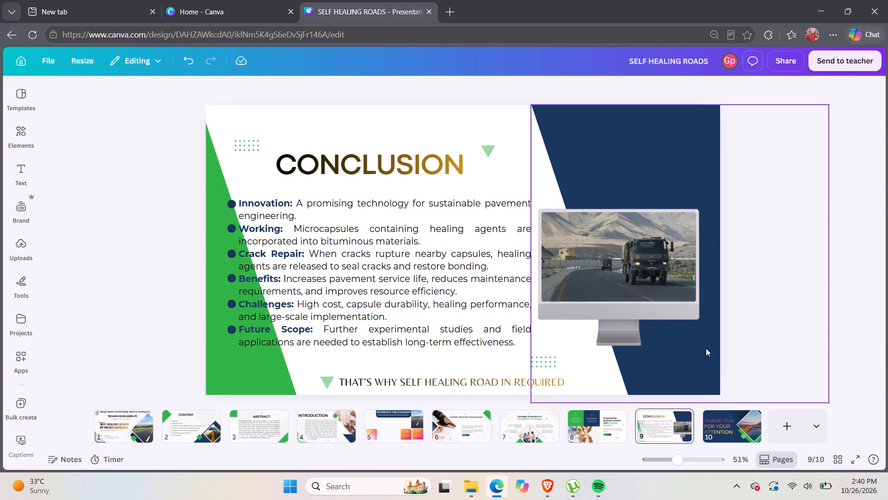
{"action": "left_click", "coordinate": [868, 342]}
{"action": "left_click", "coordinate": [724, 424]}
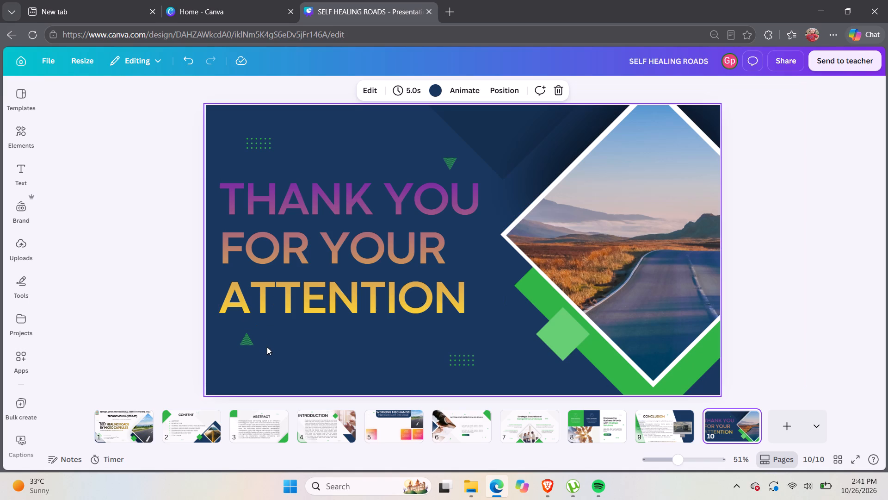
{"action": "left_click", "coordinate": [110, 260]}
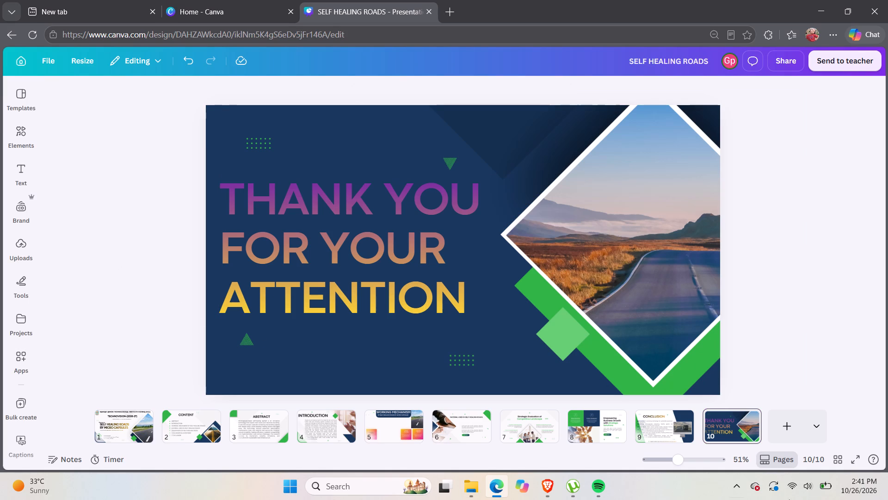
{"action": "left_click", "coordinate": [643, 423]}
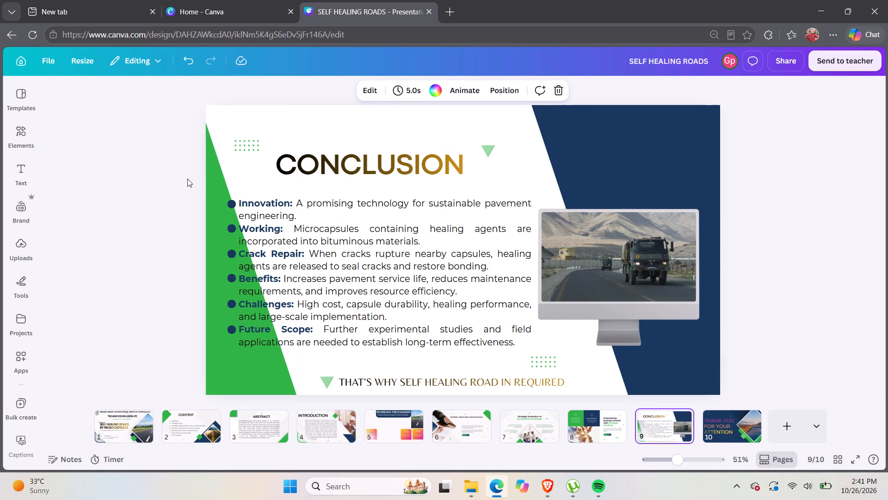
{"action": "left_click", "coordinate": [168, 181]}
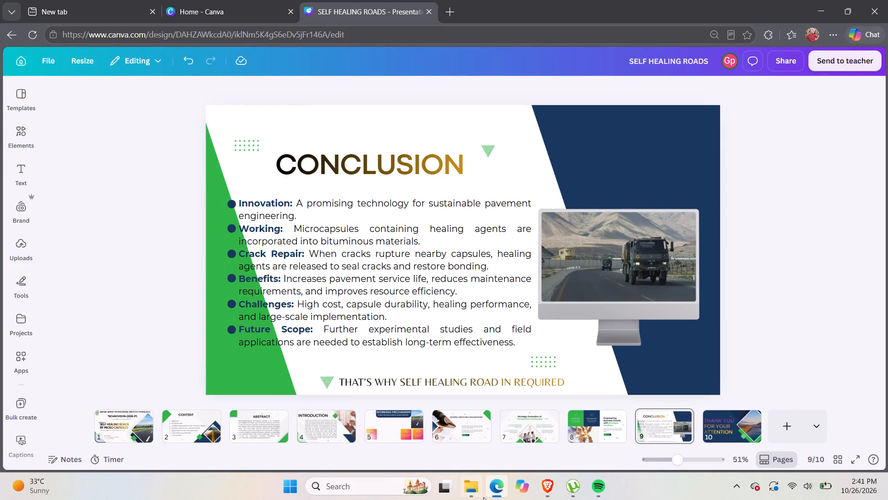
{"action": "left_click", "coordinate": [604, 451]}
{"action": "left_click", "coordinate": [609, 428]}
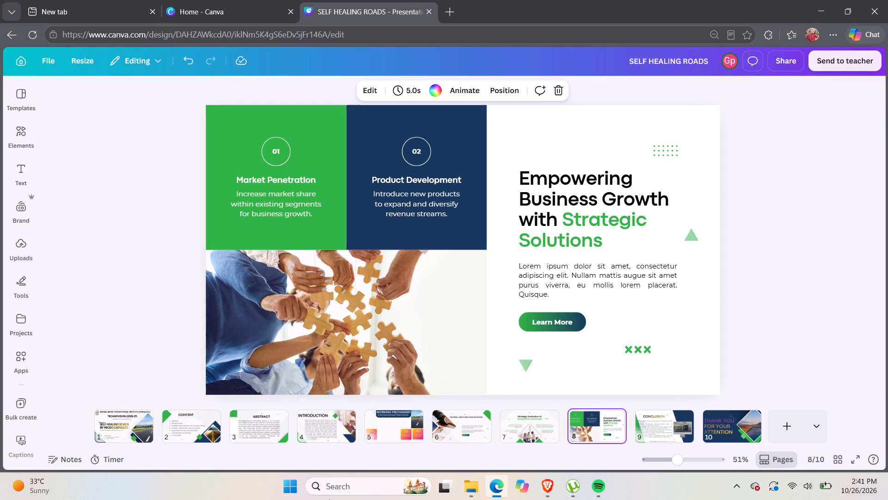
Check the Content page's topic list and replace page 8's heading with CHALLENGES & LIMITTIONS.
{"action": "left_click", "coordinate": [195, 425]}
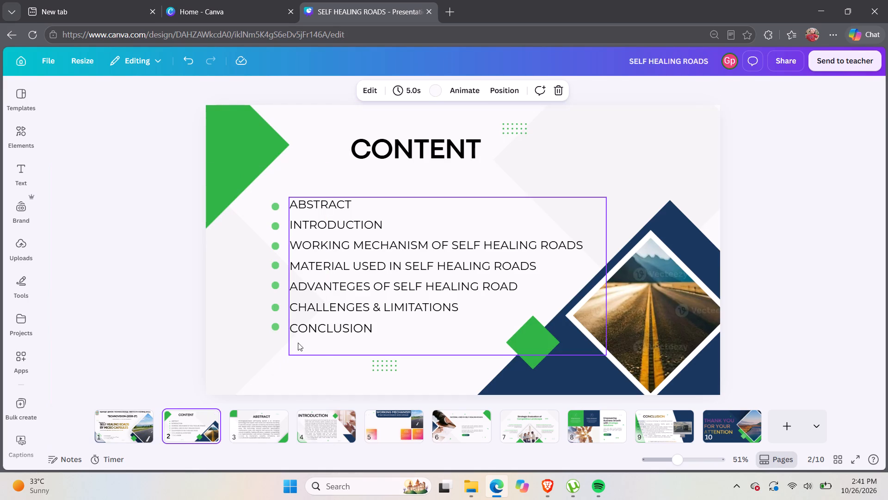
{"action": "left_click", "coordinate": [610, 431]}
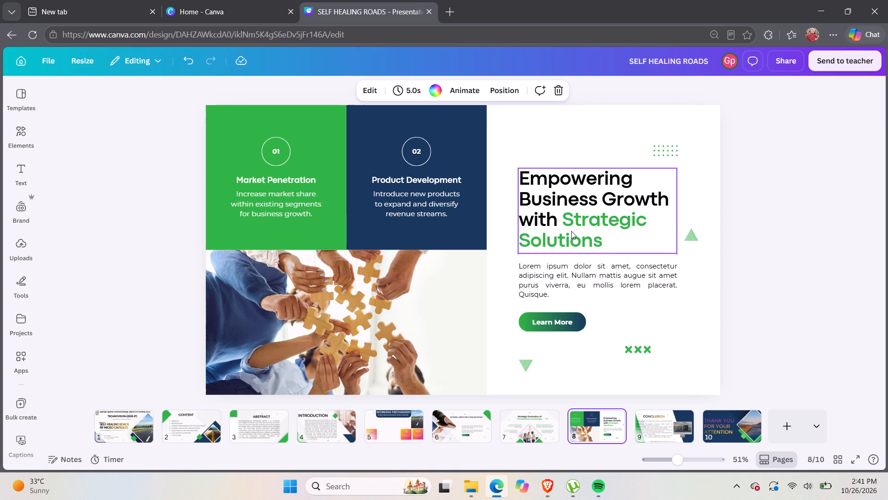
{"action": "left_click", "coordinate": [605, 244]}
{"action": "left_click", "coordinate": [605, 244]}
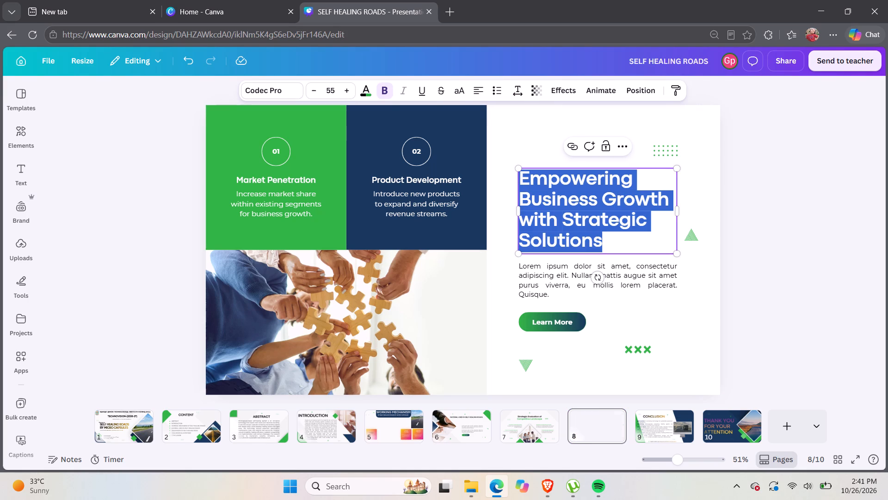
{"action": "key", "text": "BackSpace"}
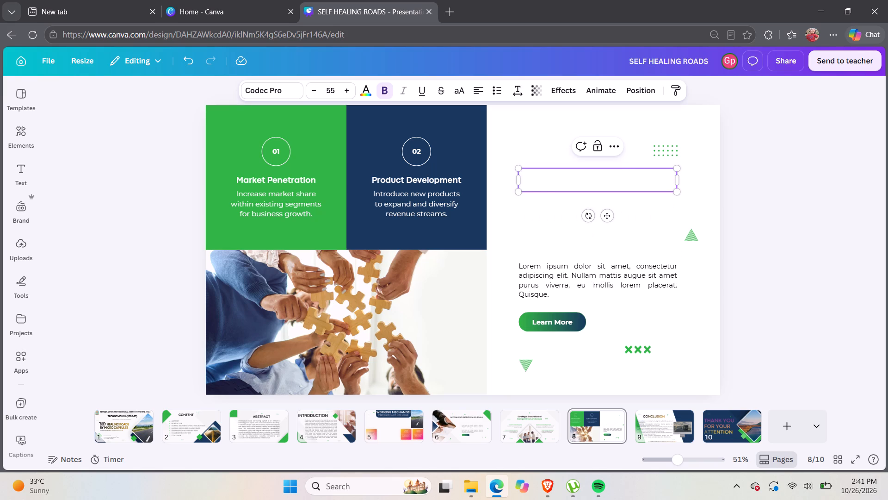
{"action": "type", "text": "CHA"}
{"action": "type", "text": "LLENGES"}
{"action": "key", "text": "space"}
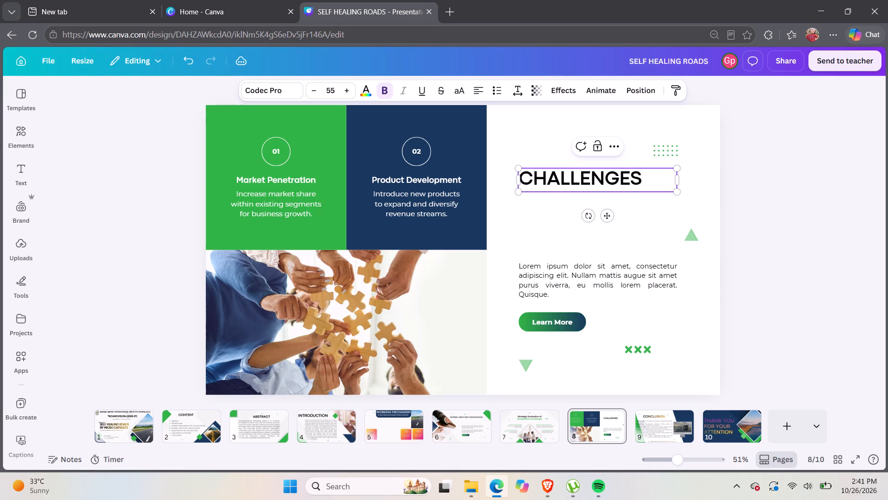
{"action": "key", "text": "shift+ampersand"}
{"action": "key", "text": "space"}
{"action": "type", "text": "LIMI"}
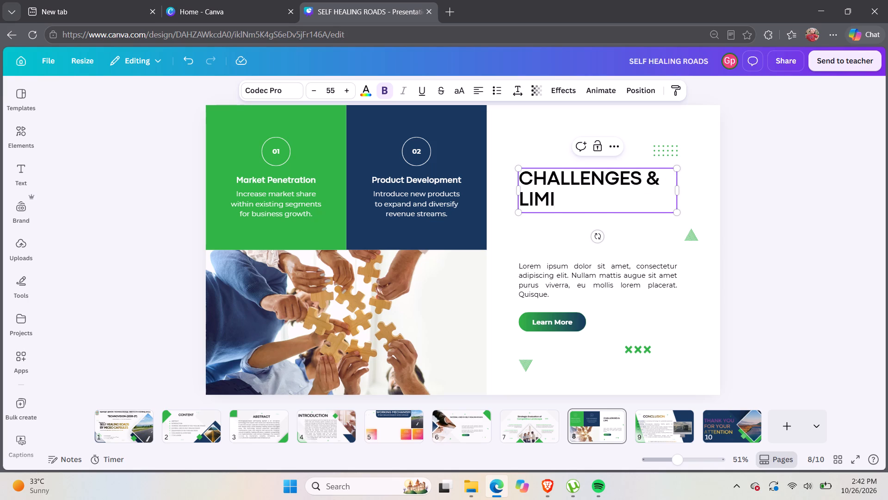
{"action": "type", "text": "TTIONS"}
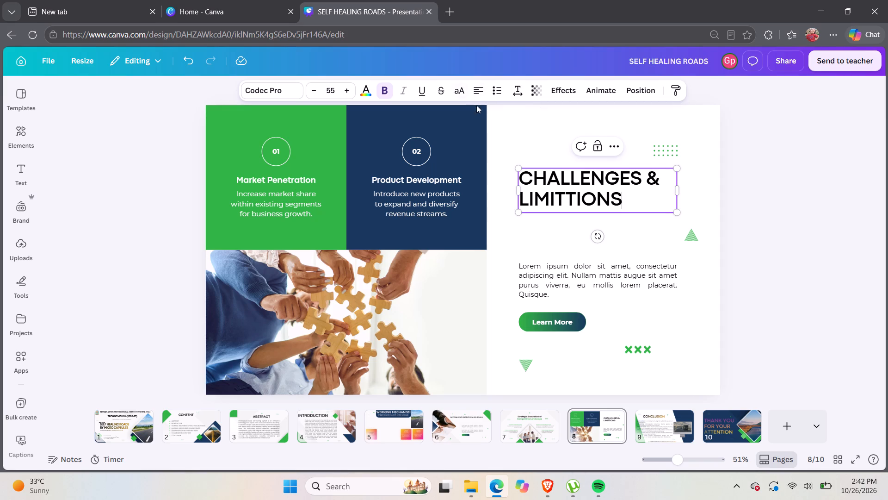
{"action": "left_click", "coordinate": [639, 230]}
Widen the heading's text box on both sides until CHALLENGES & LIMITTIONS fits on one line.
{"action": "left_click", "coordinate": [652, 198]}
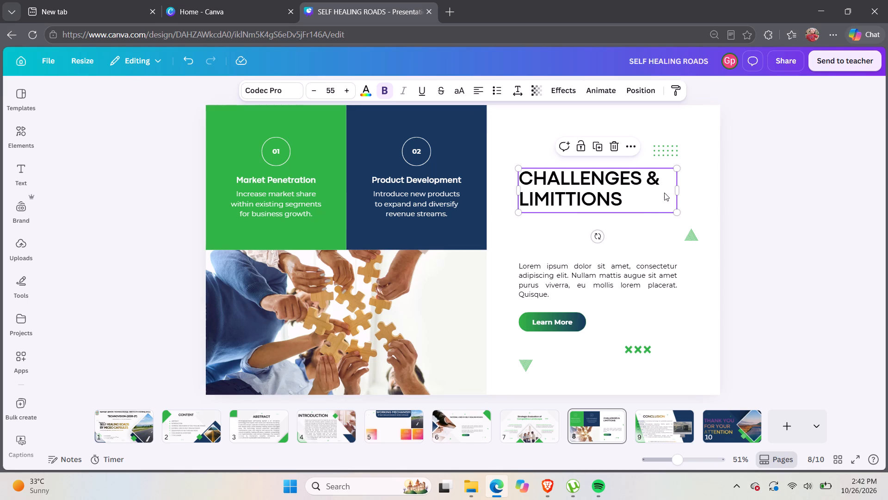
{"action": "left_click_drag", "start_coordinate": [681, 189], "coordinate": [725, 187]}
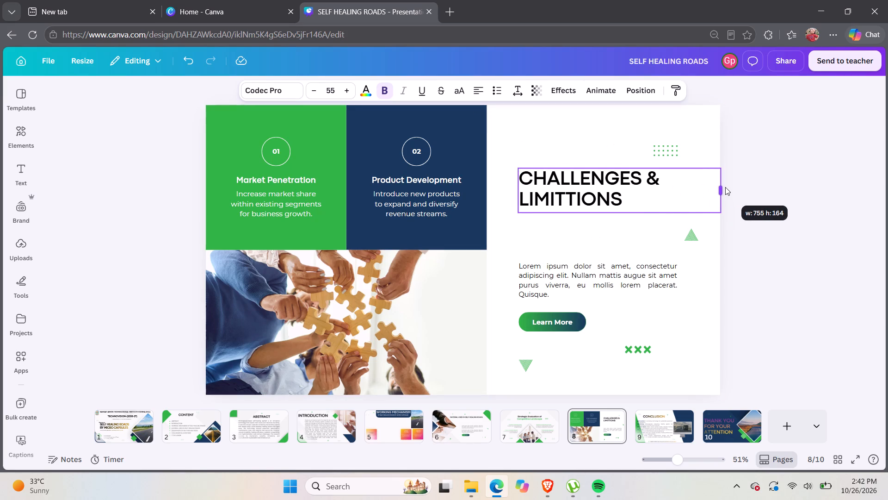
{"action": "left_click_drag", "start_coordinate": [725, 187], "coordinate": [724, 188]}
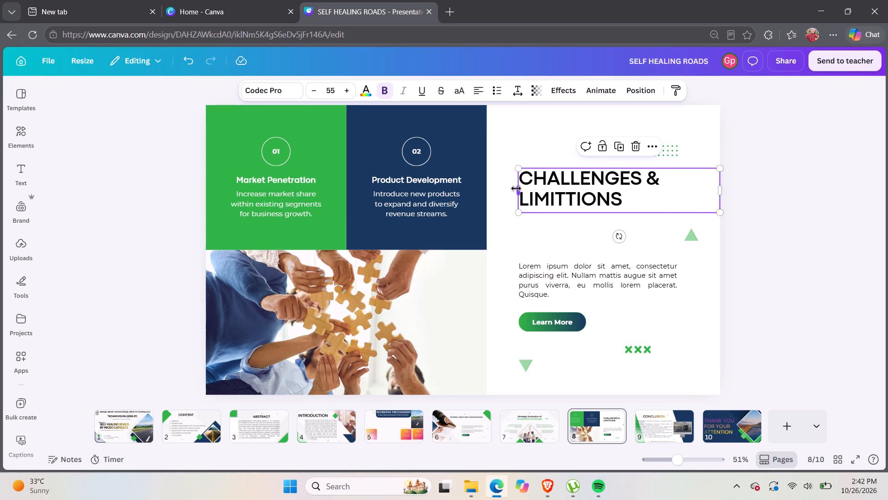
{"action": "left_click", "coordinate": [521, 187]}
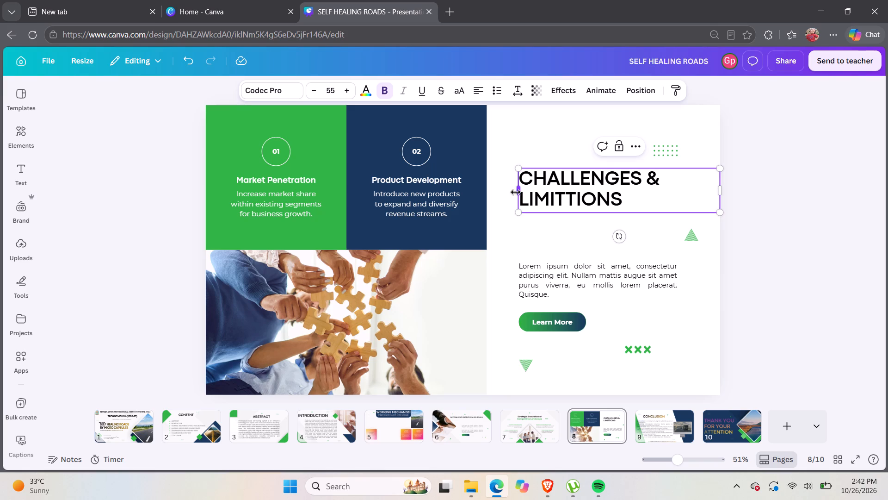
{"action": "left_click_drag", "start_coordinate": [516, 192], "coordinate": [467, 198]}
{"action": "left_click", "coordinate": [518, 202]}
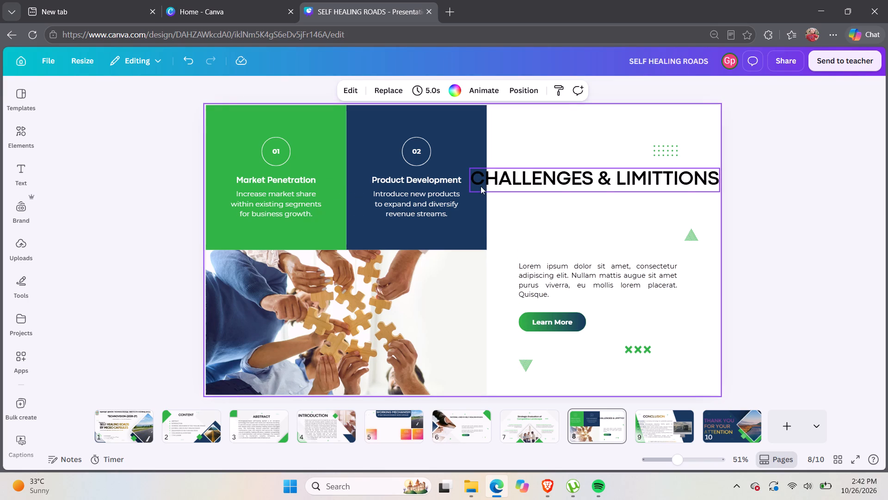
Narrow the dark blue 02 panel to about 463 wide so its edge meets the start of the heading.
{"action": "left_click", "coordinate": [473, 202]}
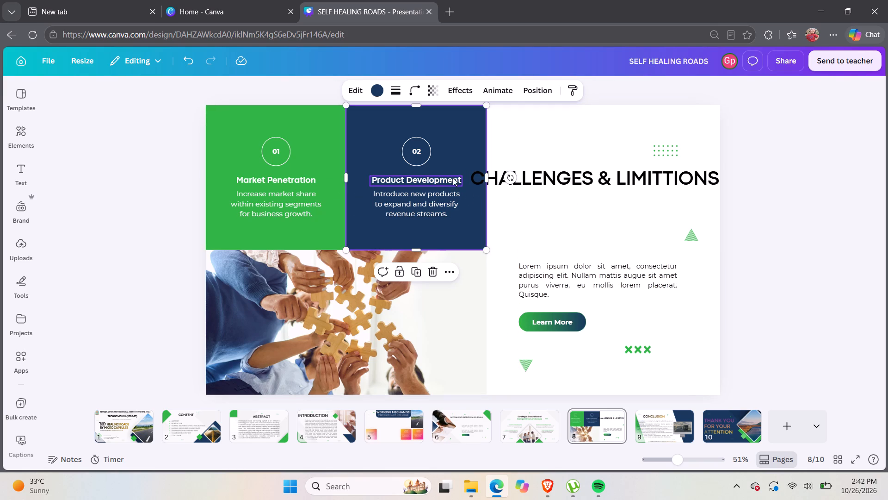
{"action": "left_click_drag", "start_coordinate": [488, 176], "coordinate": [473, 181]}
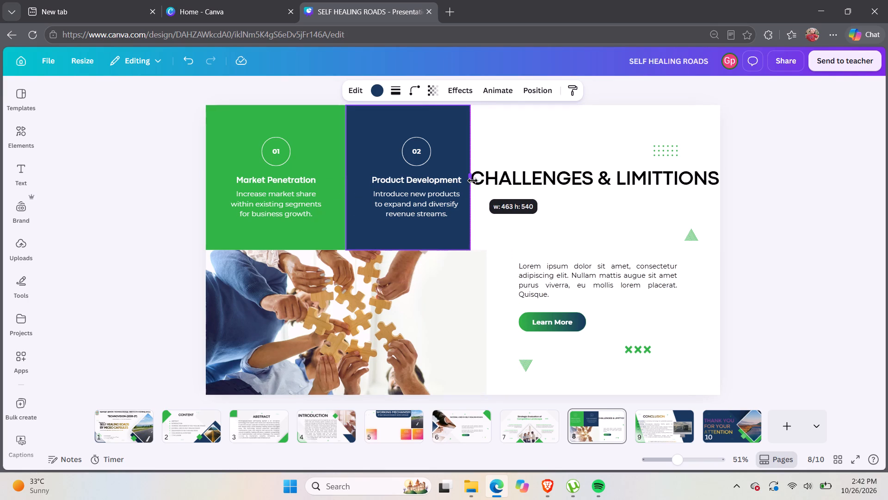
{"action": "left_click_drag", "start_coordinate": [473, 181], "coordinate": [469, 182]}
{"action": "left_click", "coordinate": [491, 199]}
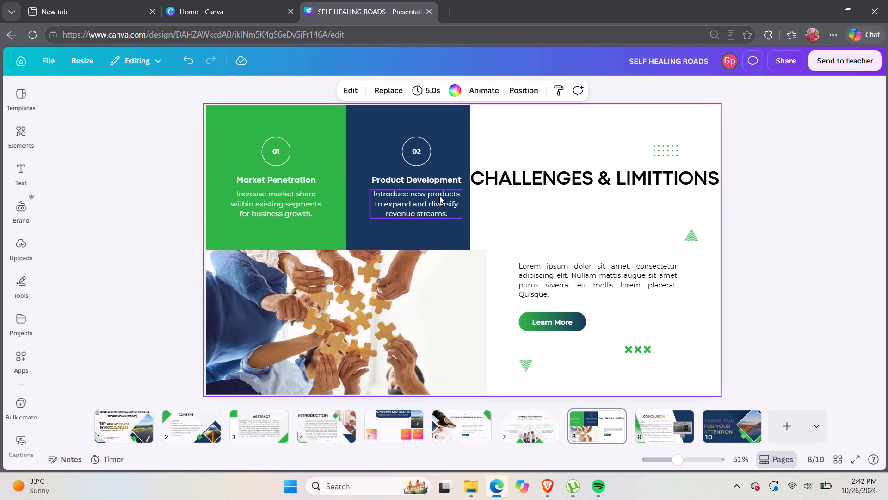
Narrow the green 01 panel to match the blue one and move the blue panel flush against it.
{"action": "left_click", "coordinate": [329, 169]}
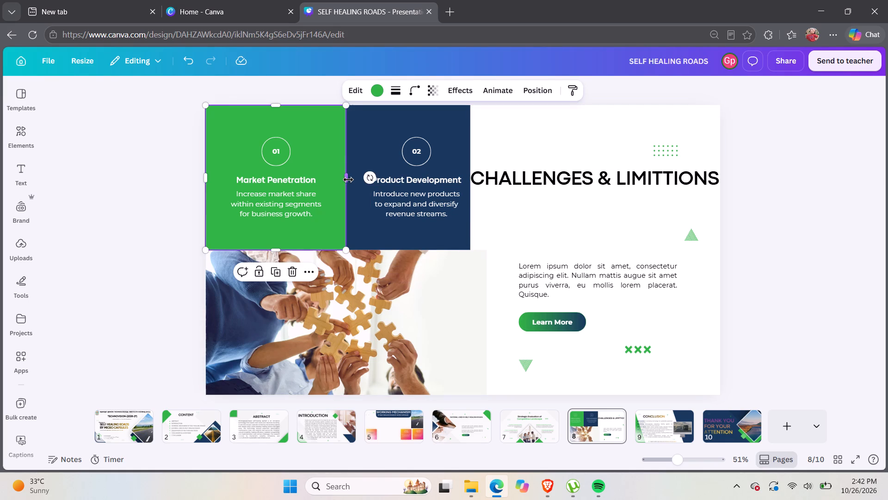
{"action": "left_click_drag", "start_coordinate": [348, 180], "coordinate": [332, 182]}
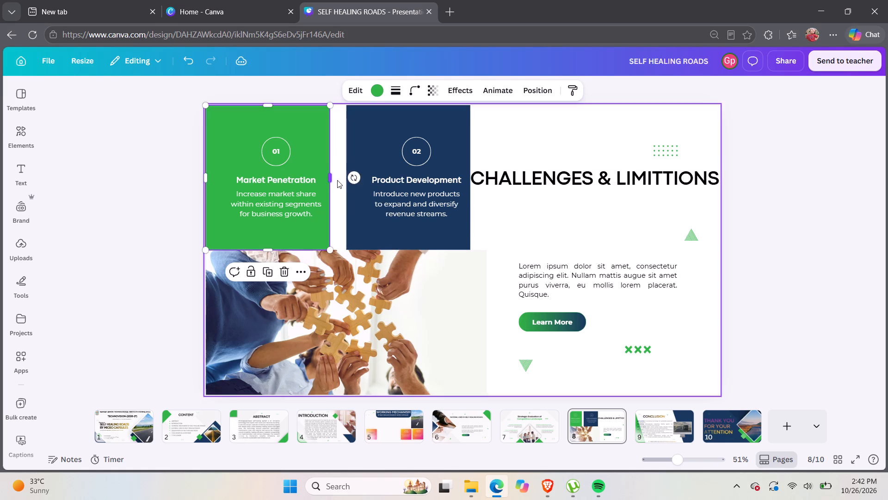
{"action": "left_click", "coordinate": [341, 176]}
{"action": "left_click_drag", "start_coordinate": [375, 155], "coordinate": [358, 155]}
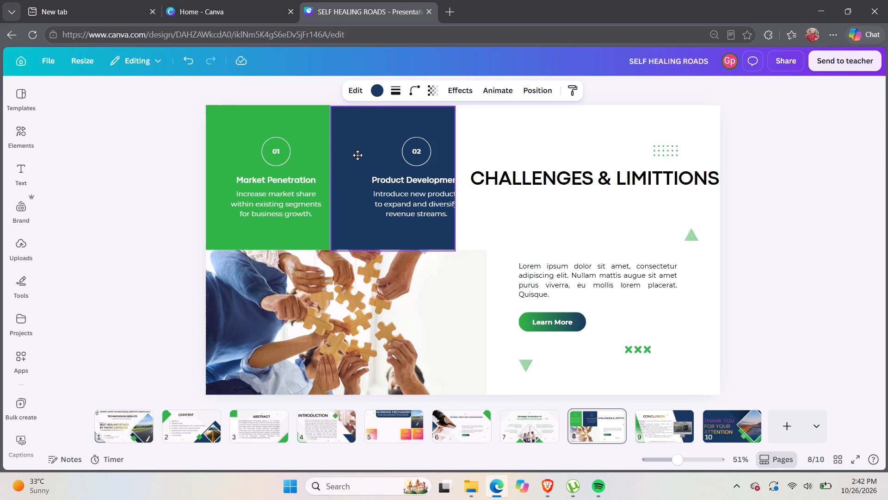
{"action": "left_click_drag", "start_coordinate": [358, 155], "coordinate": [361, 154]}
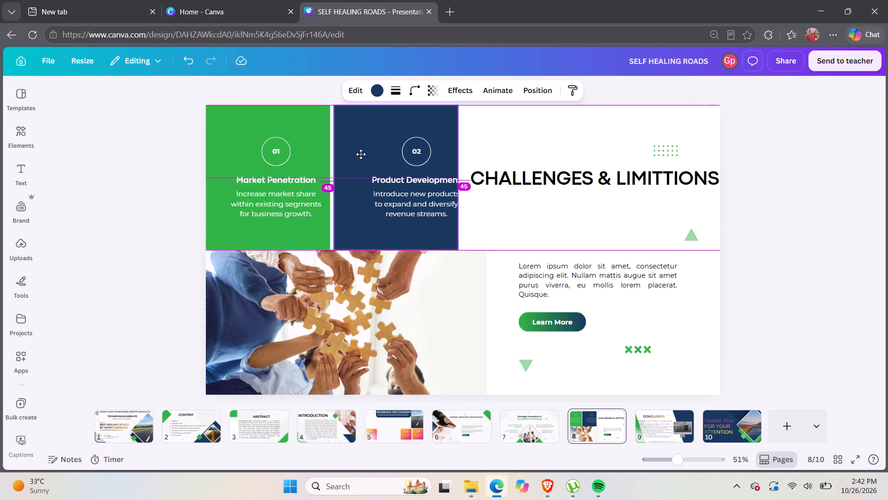
{"action": "left_click_drag", "start_coordinate": [361, 154], "coordinate": [359, 155]}
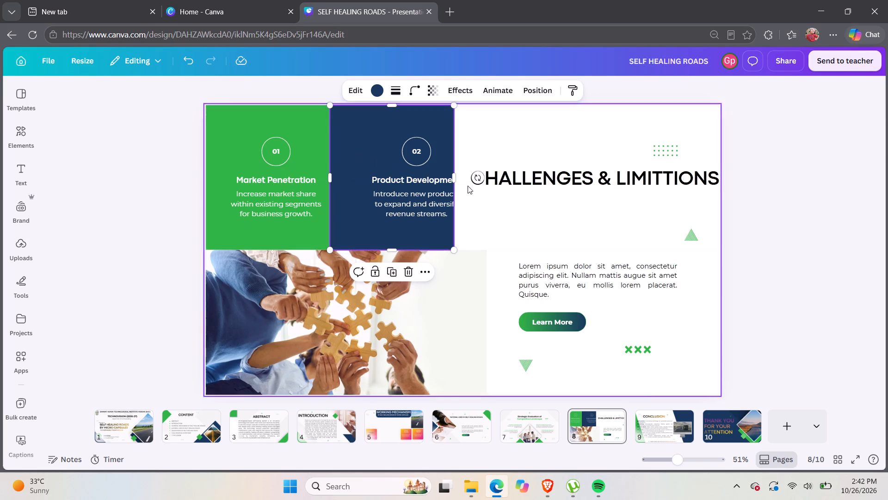
{"action": "left_click", "coordinate": [475, 206]}
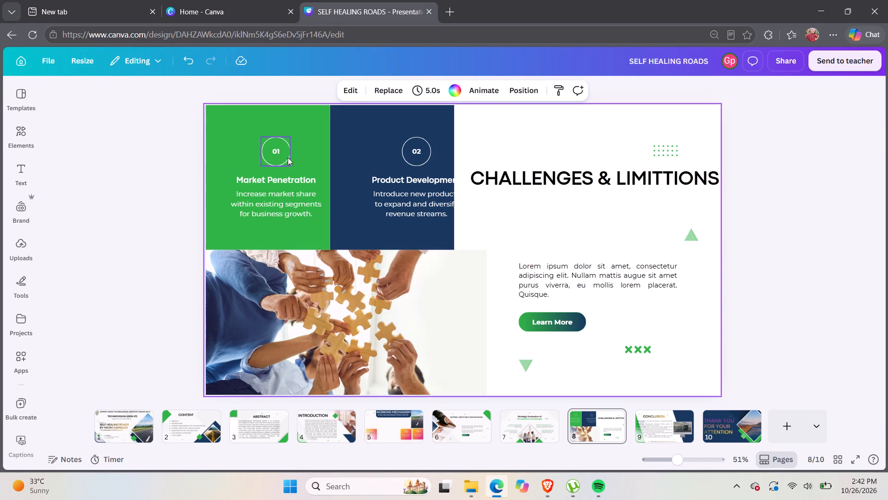
Recentre the 01 circle, the Market Penetration title and its description within the narrowed green panel.
{"action": "left_click_drag", "start_coordinate": [287, 157], "coordinate": [282, 151]}
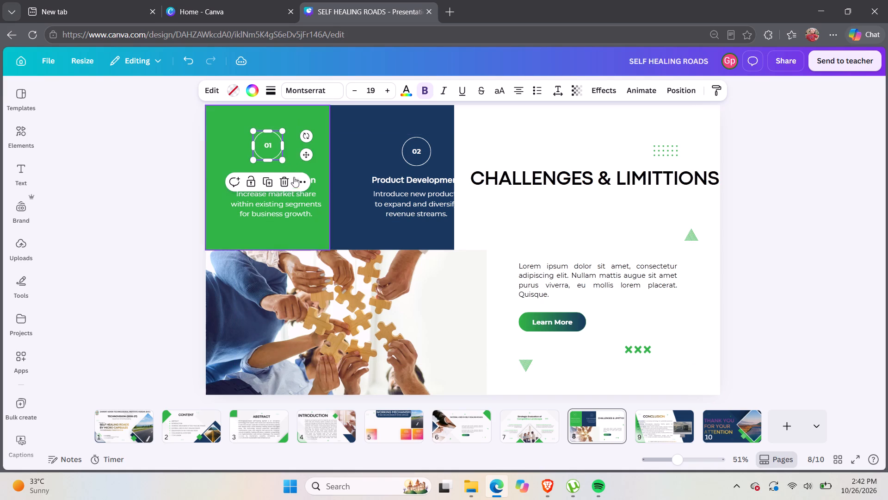
{"action": "left_click", "coordinate": [302, 195]}
{"action": "left_click", "coordinate": [299, 181]}
{"action": "left_click_drag", "start_coordinate": [299, 180], "coordinate": [294, 179]}
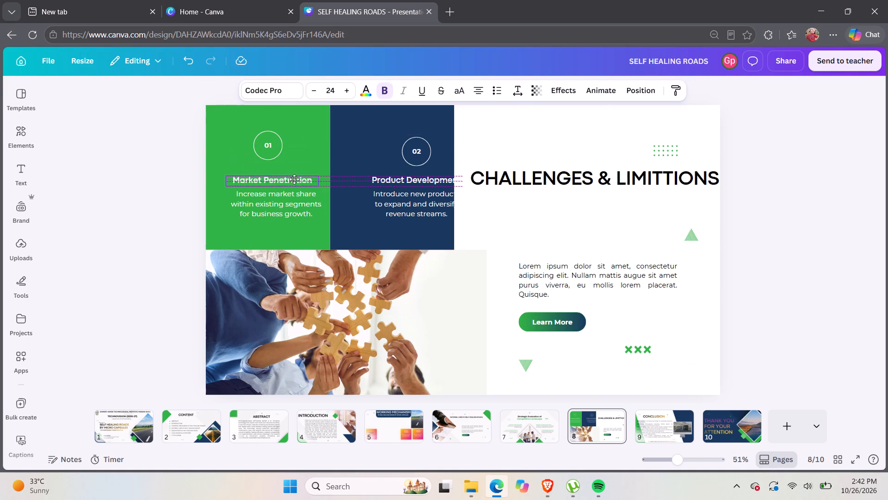
{"action": "left_click_drag", "start_coordinate": [294, 179], "coordinate": [291, 177]}
{"action": "left_click_drag", "start_coordinate": [296, 190], "coordinate": [291, 189]}
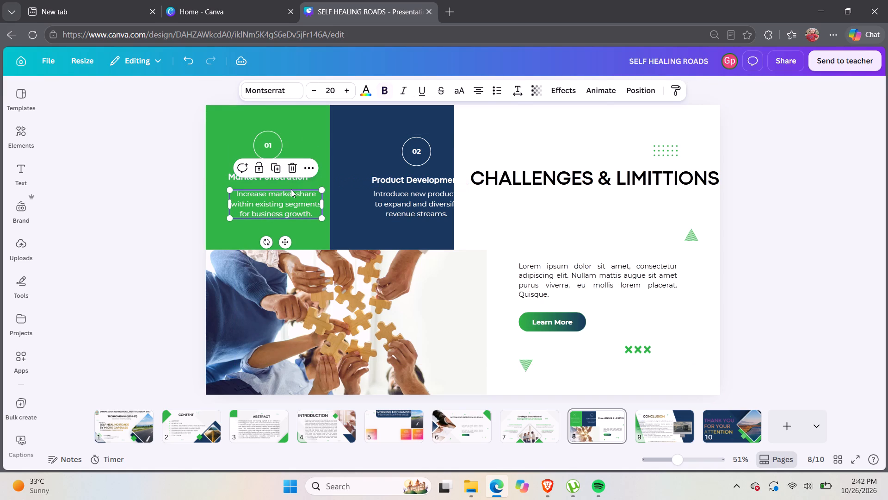
{"action": "left_click_drag", "start_coordinate": [291, 189], "coordinate": [295, 200]}
{"action": "left_click_drag", "start_coordinate": [294, 200], "coordinate": [288, 196]}
Move the 02 circle, the Product Development title and its description back inside the shifted blue panel.
{"action": "left_click_drag", "start_coordinate": [405, 155], "coordinate": [400, 155]}
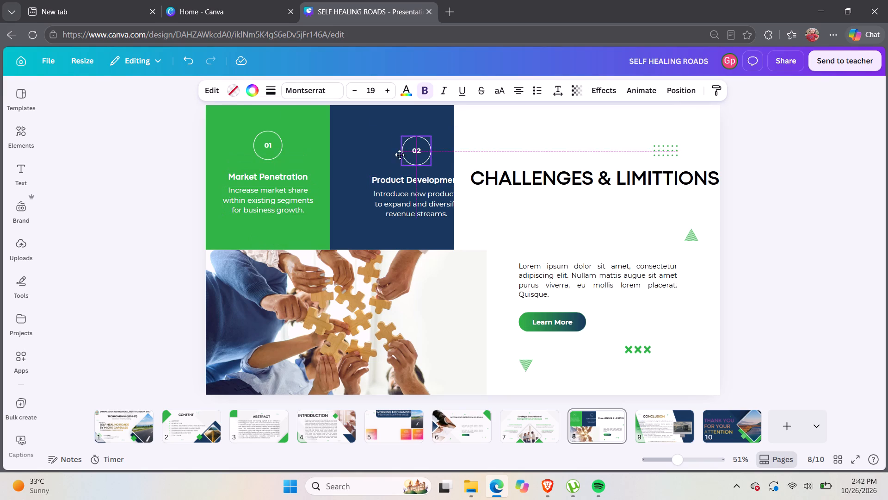
{"action": "left_click_drag", "start_coordinate": [400, 155], "coordinate": [380, 150]}
{"action": "left_click", "coordinate": [405, 195]}
{"action": "left_click_drag", "start_coordinate": [408, 181], "coordinate": [408, 181]}
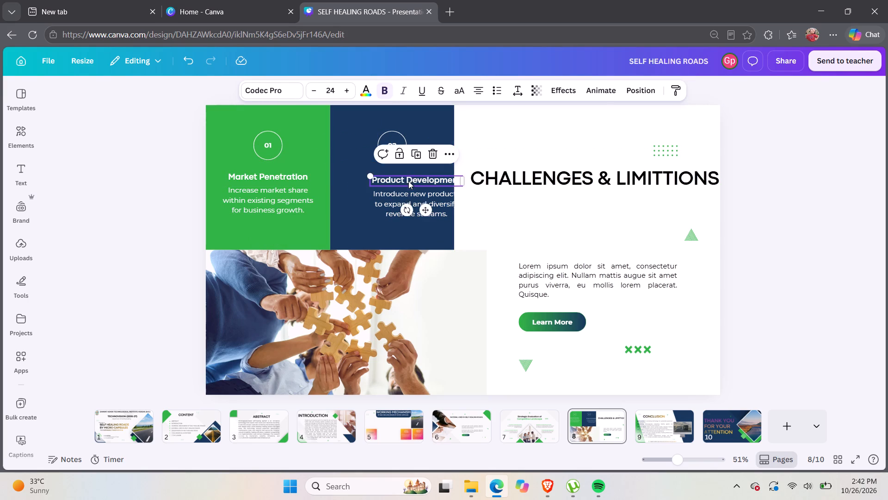
{"action": "left_click_drag", "start_coordinate": [408, 181], "coordinate": [383, 178]}
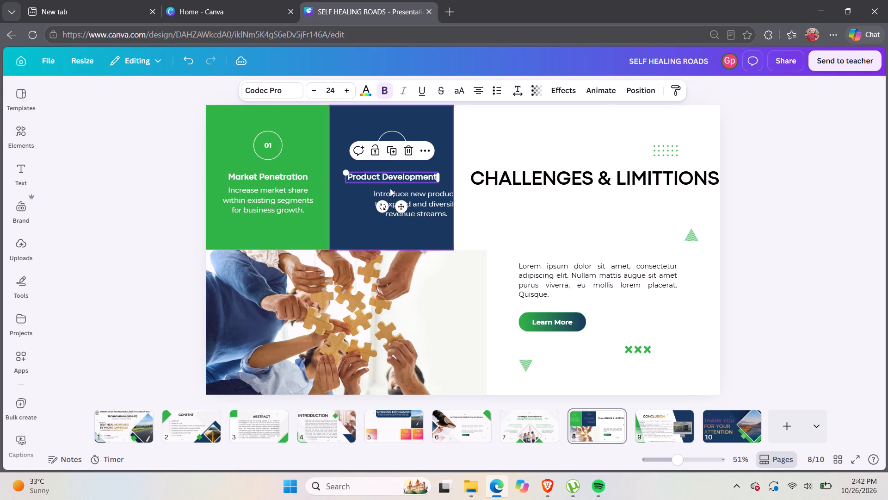
{"action": "left_click_drag", "start_coordinate": [403, 204], "coordinate": [398, 201]}
{"action": "left_click_drag", "start_coordinate": [416, 207], "coordinate": [414, 207]}
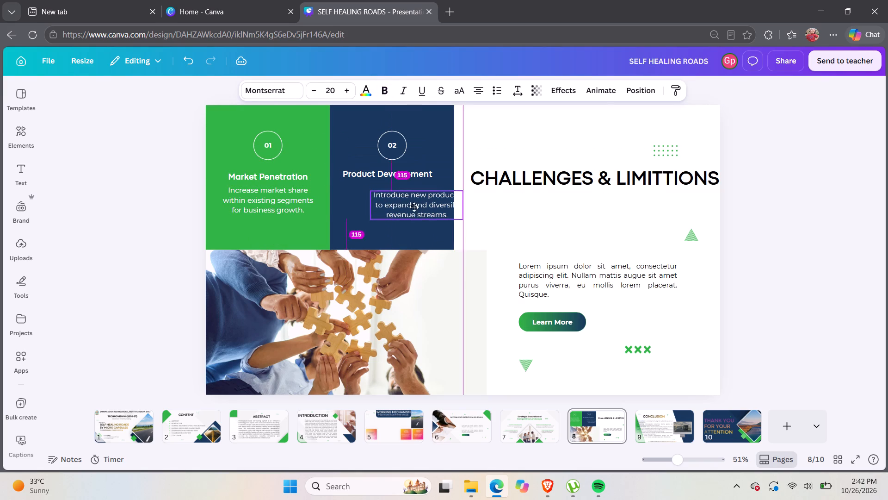
{"action": "left_click_drag", "start_coordinate": [414, 207], "coordinate": [391, 204]}
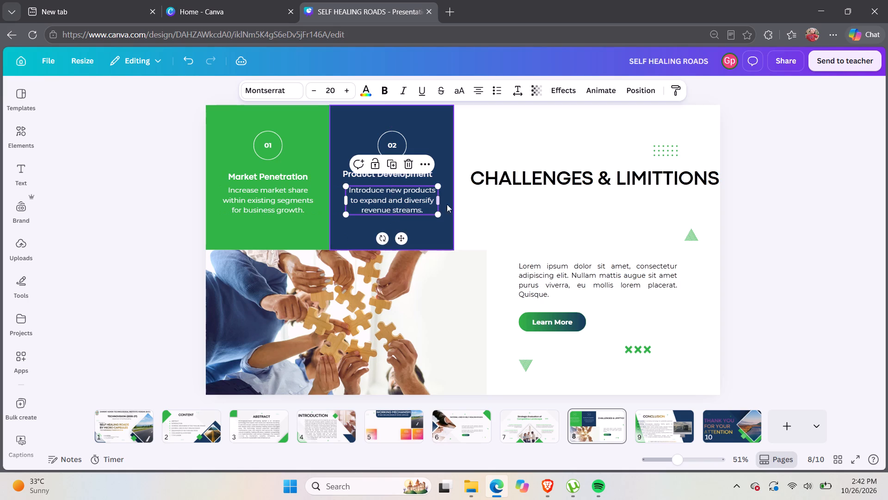
{"action": "left_click", "coordinate": [480, 207]}
Shift the CHALLENGES & LIMITTIONS heading toward the panels so it starts at the blue panel's edge.
{"action": "left_click_drag", "start_coordinate": [561, 175], "coordinate": [541, 177]}
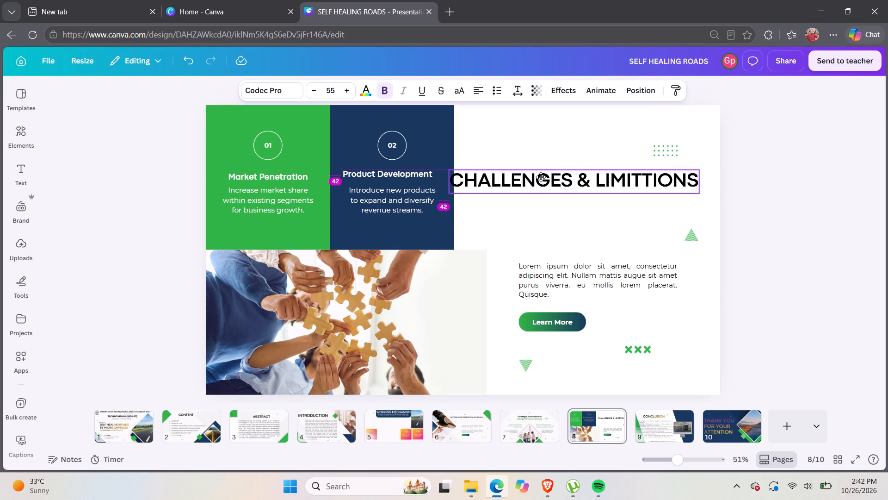
{"action": "left_click_drag", "start_coordinate": [541, 177], "coordinate": [545, 175]}
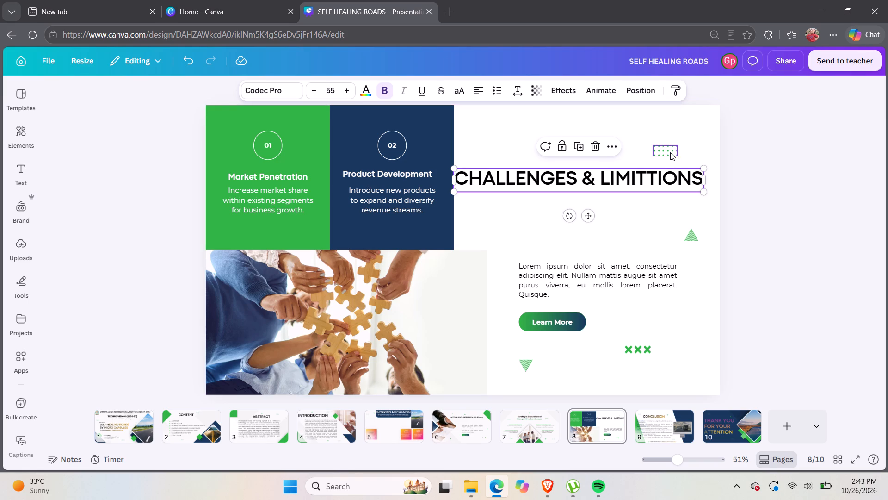
Nudge the green dot pattern above the heading slightly up and to the right.
{"action": "left_click_drag", "start_coordinate": [670, 152], "coordinate": [674, 145]}
{"action": "left_click", "coordinate": [629, 216]}
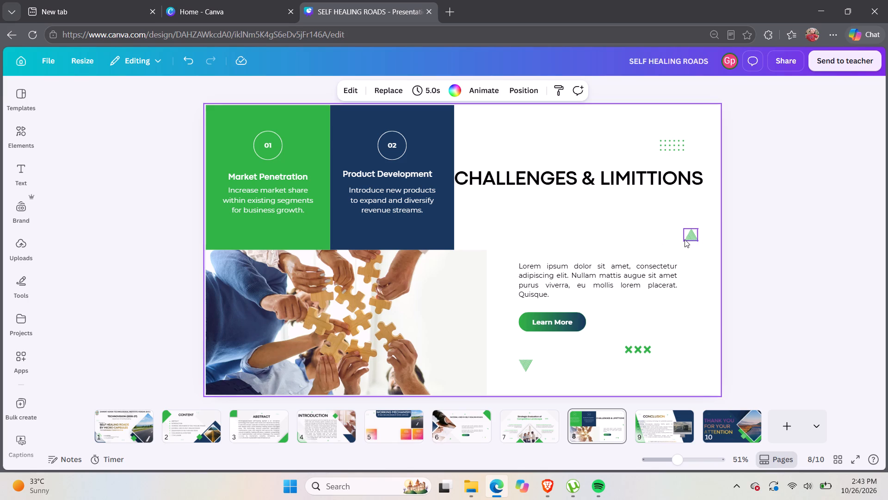
Delete the Learn More button beneath the placeholder paragraph on page 8.
{"action": "left_click", "coordinate": [565, 322]}
{"action": "left_click", "coordinate": [572, 294]}
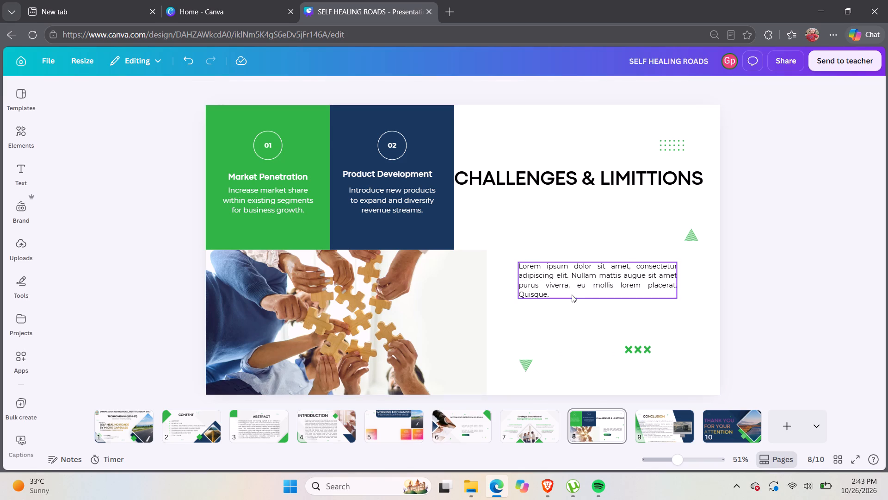
Delete the green row of X marks beneath the placeholder paragraph on page 8.
{"action": "left_click", "coordinate": [647, 350]}
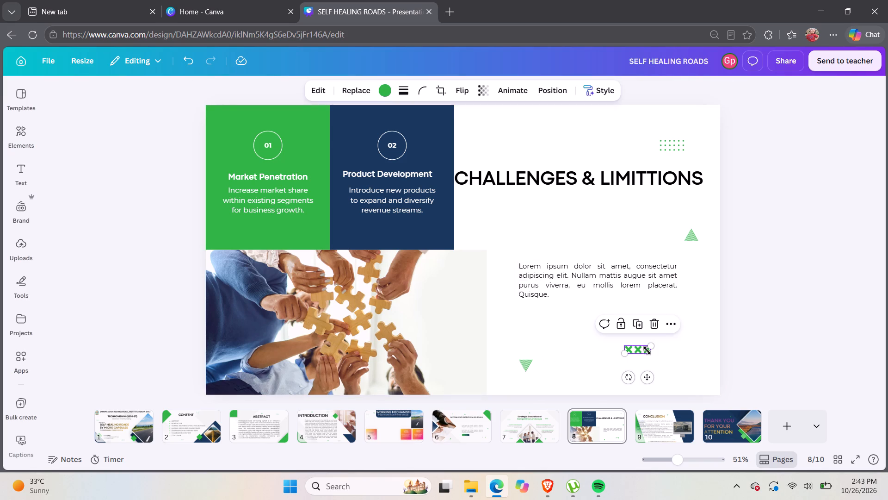
{"action": "left_click", "coordinate": [655, 323]}
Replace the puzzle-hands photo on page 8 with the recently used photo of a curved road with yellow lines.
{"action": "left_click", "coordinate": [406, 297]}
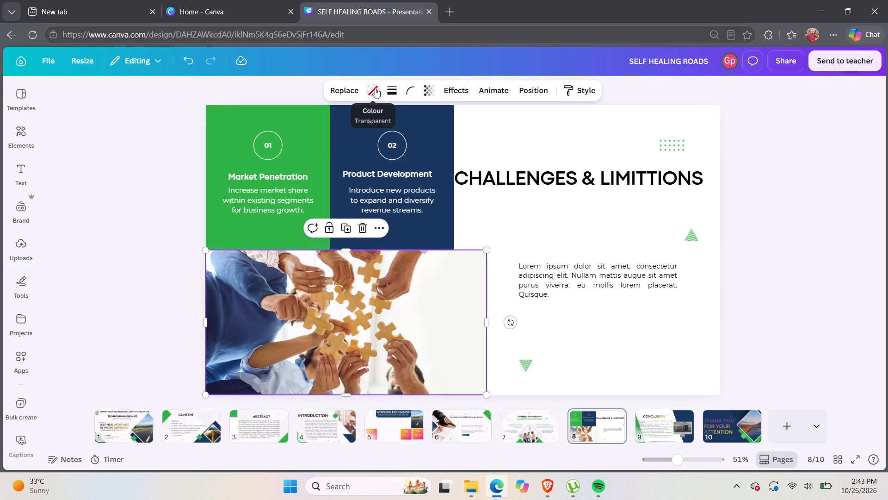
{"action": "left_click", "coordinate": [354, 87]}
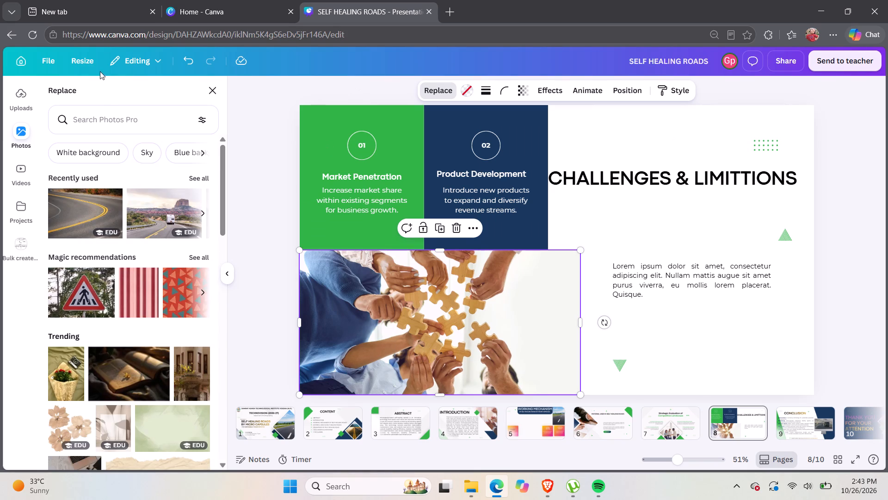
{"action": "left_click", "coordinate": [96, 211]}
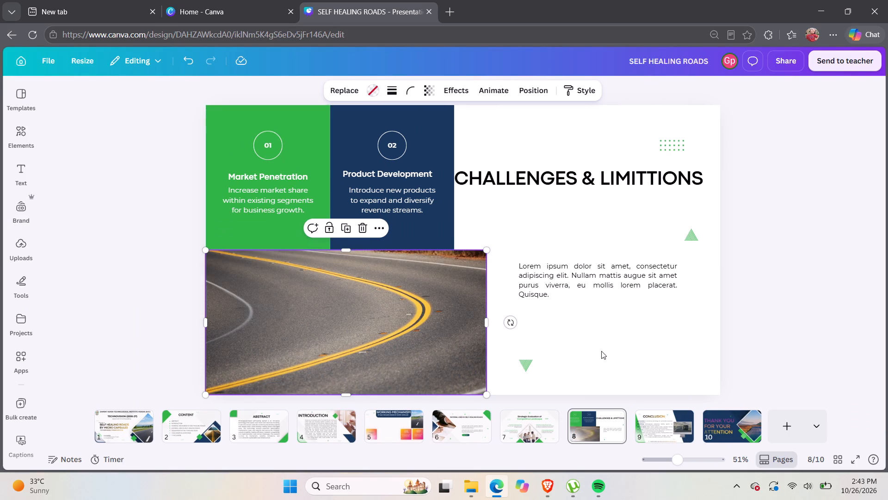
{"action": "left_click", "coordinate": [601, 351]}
Search for a replacement for the page 8 road photo using "CHALLENGES OF SELF HEALING ROADS LIKE HIGH LOADS" and browse the photos.
{"action": "left_click", "coordinate": [366, 308]}
{"action": "left_click", "coordinate": [348, 89]}
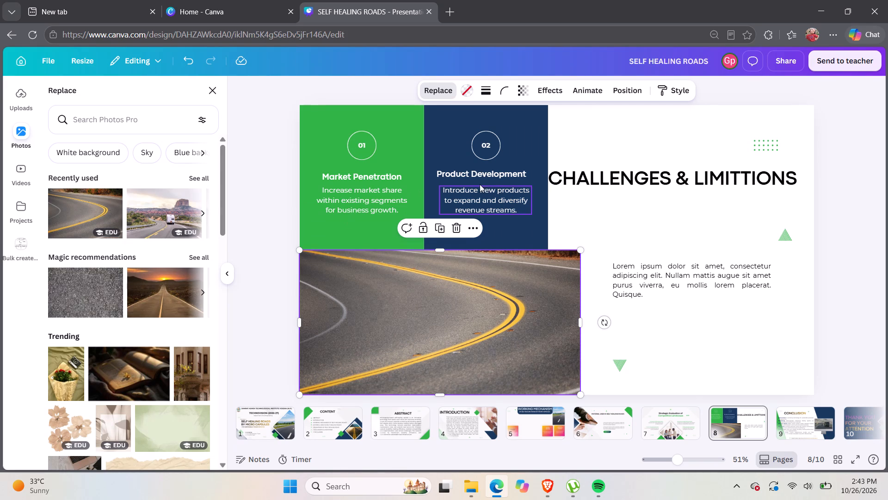
{"action": "scroll", "coordinate": [145, 306], "scroll_direction": "up", "scroll_amount": 3}
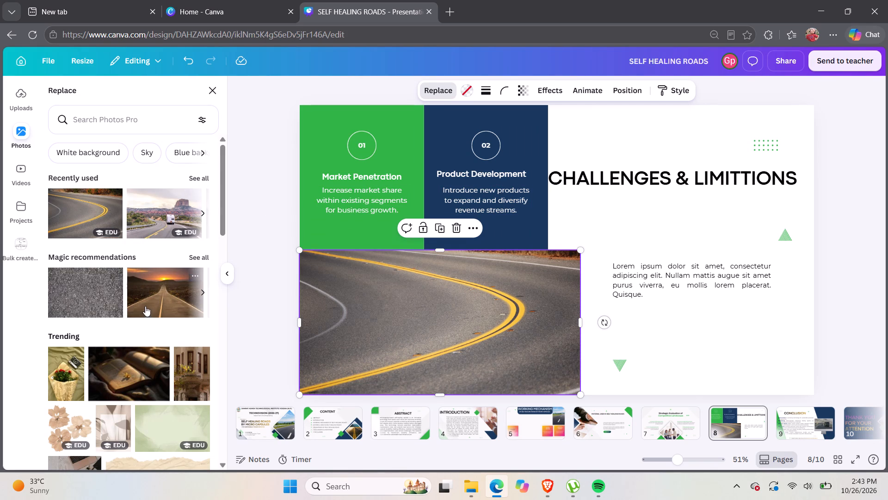
{"action": "scroll", "coordinate": [145, 306], "scroll_direction": "up", "scroll_amount": 1}
{"action": "scroll", "coordinate": [147, 305], "scroll_direction": "down", "scroll_amount": 1}
{"action": "left_click", "coordinate": [145, 128]}
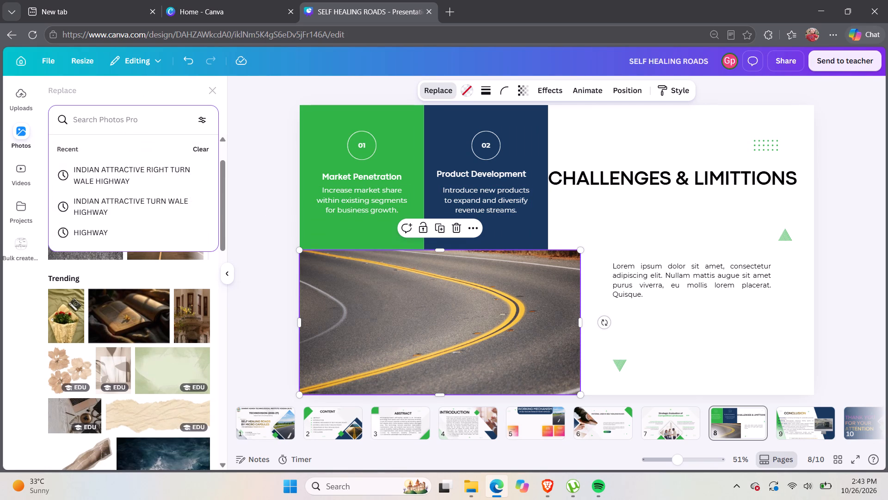
{"action": "type", "text": "CHALLENGE"}
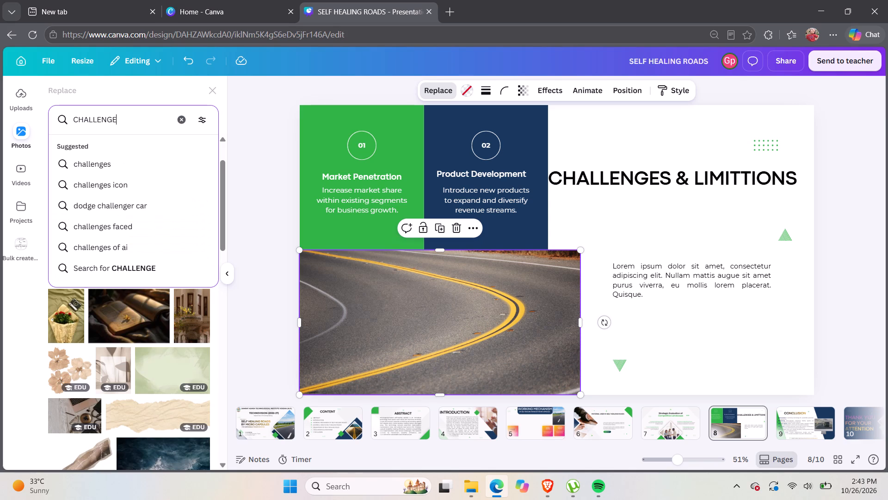
{"action": "type", "text": "S OF SEL"}
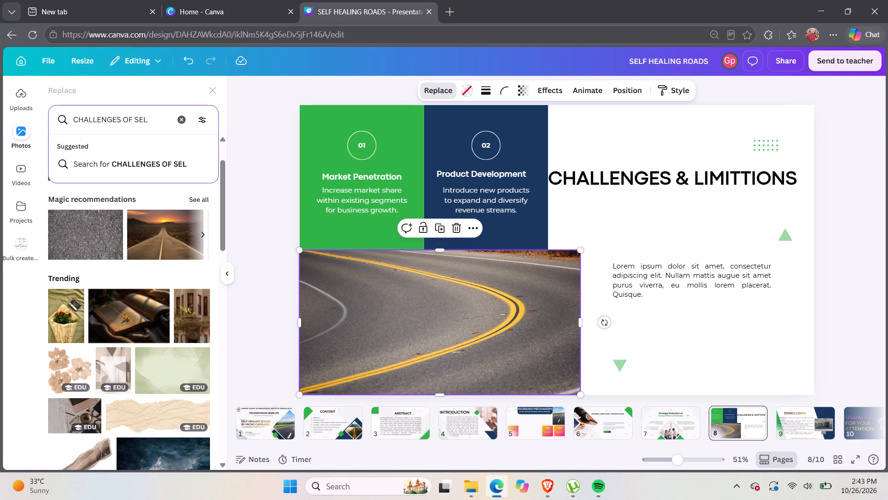
{"action": "type", "text": "F HEALING ROADS"}
{"action": "key", "text": "space"}
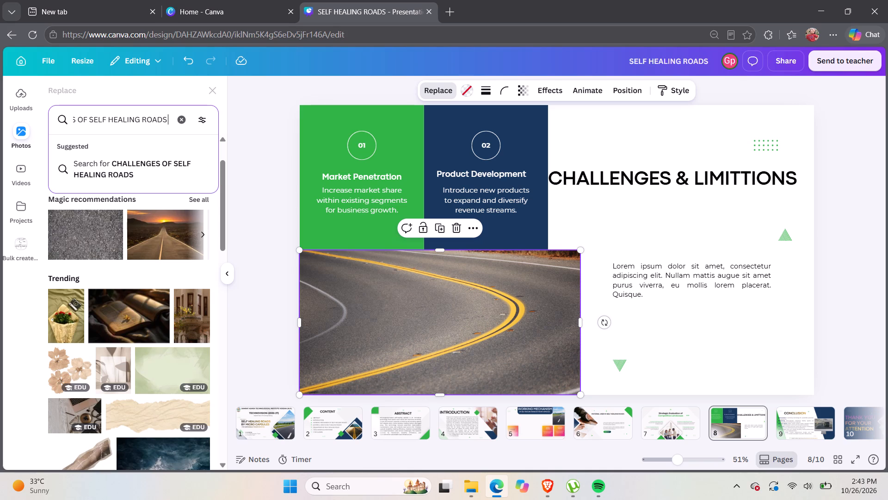
{"action": "type", "text": "LIKE"}
{"action": "key", "text": "space"}
{"action": "key", "text": "d"}
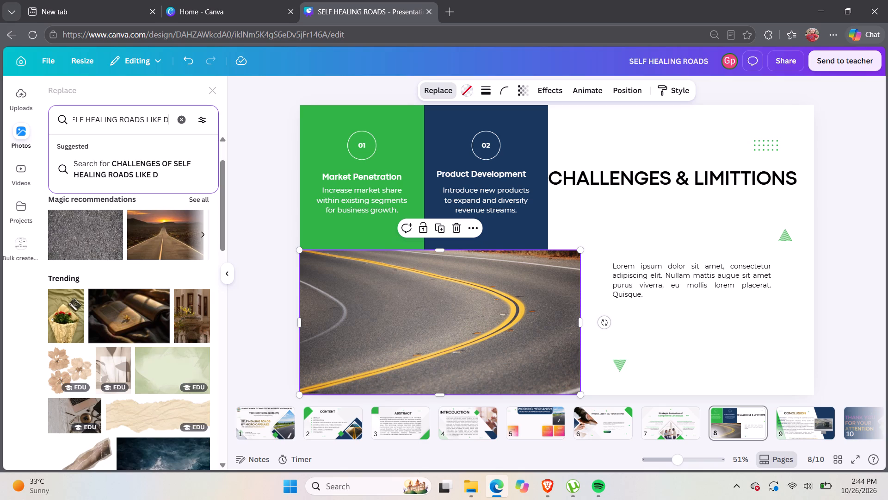
{"action": "key", "text": "BackSpace"}
{"action": "type", "text": "HIGH"}
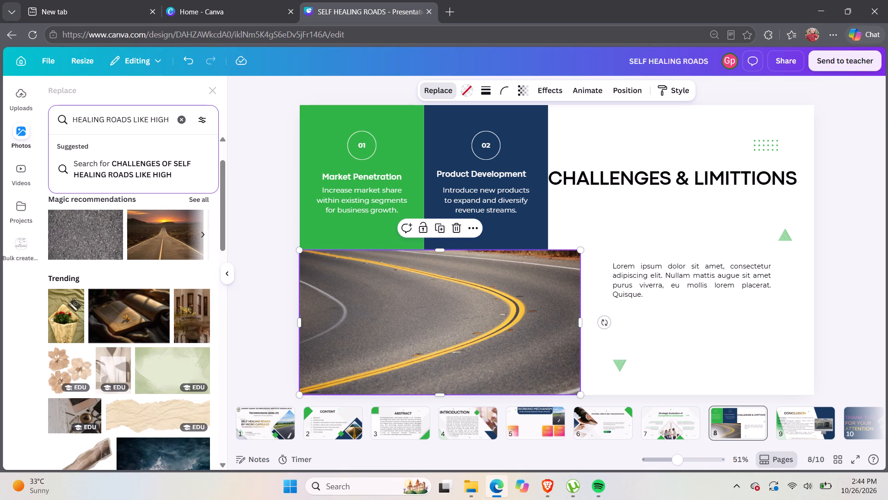
{"action": "key", "text": "space"}
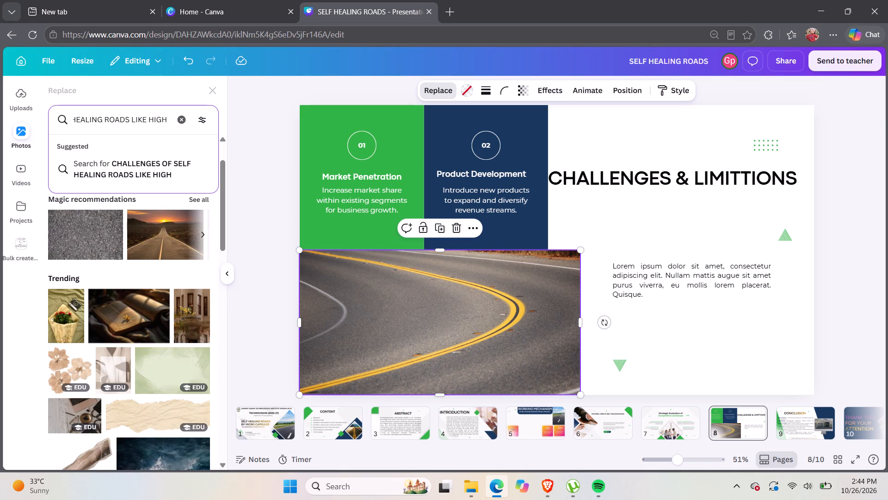
{"action": "type", "text": "LO"}
{"action": "type", "text": "ADS"}
{"action": "key", "text": "space"}
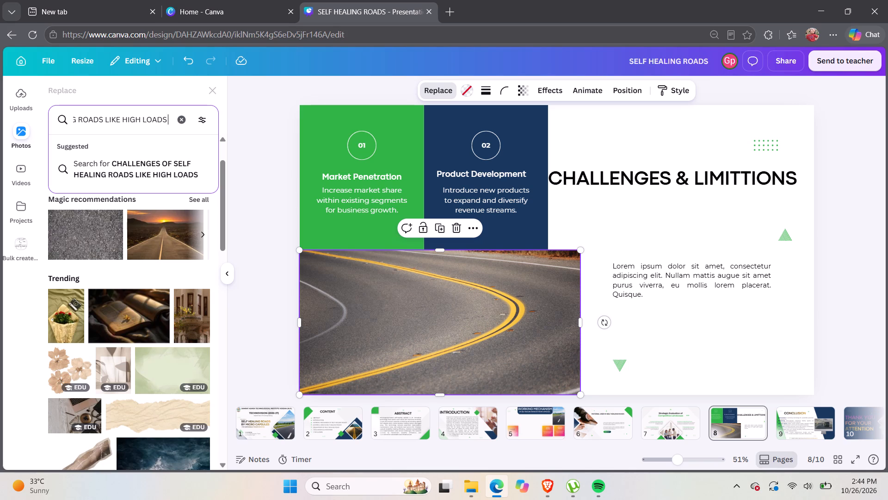
{"action": "key", "text": "Return"}
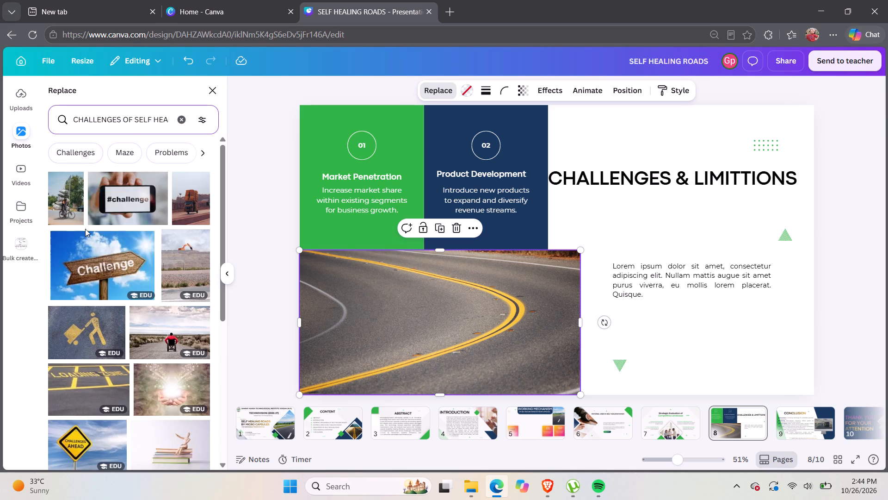
{"action": "scroll", "coordinate": [85, 234], "scroll_direction": "down", "scroll_amount": 11}
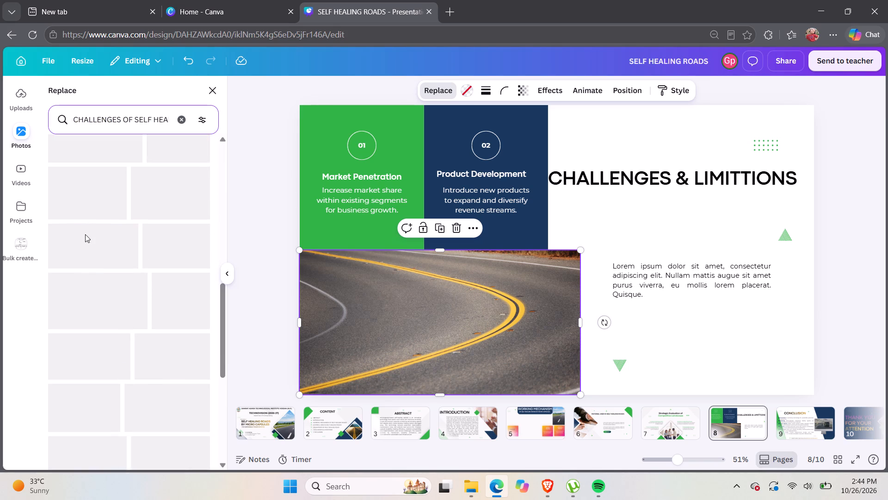
{"action": "scroll", "coordinate": [85, 234], "scroll_direction": "up", "scroll_amount": 6}
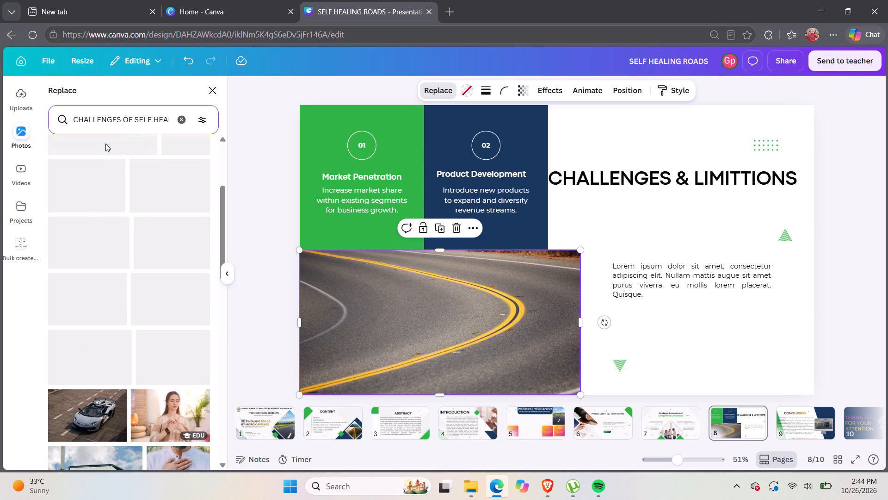
Extend the photo search with "ON ROADS" after "HIGH LOADS" and run it again.
{"action": "left_click", "coordinate": [134, 121]}
{"action": "left_click", "coordinate": [152, 119]}
{"action": "left_click_drag", "start_coordinate": [164, 121], "coordinate": [173, 122]}
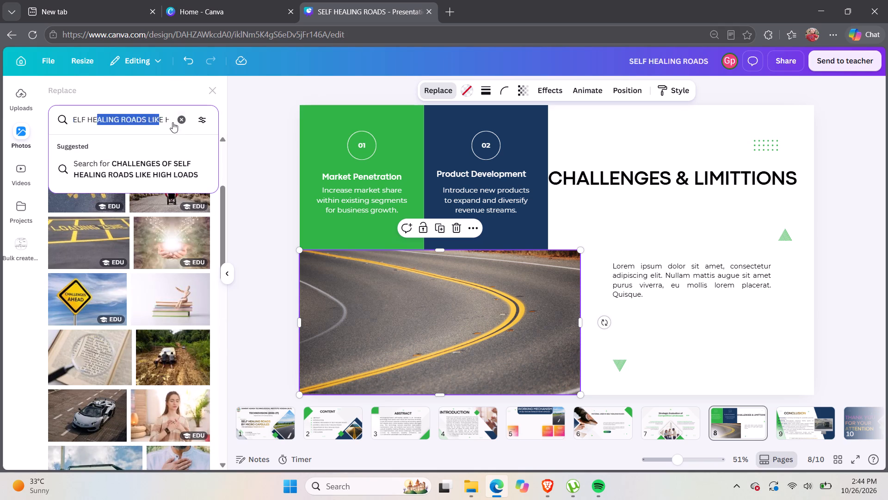
{"action": "left_click_drag", "start_coordinate": [173, 122], "coordinate": [173, 123]}
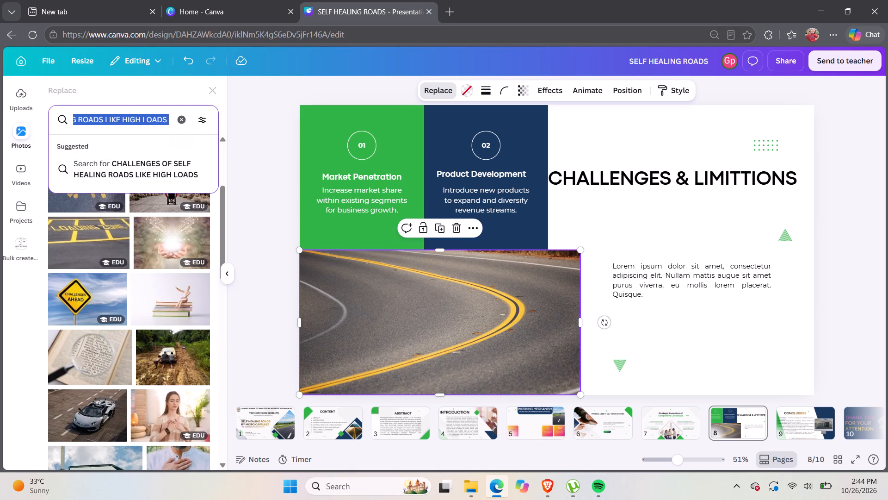
{"action": "left_click", "coordinate": [127, 118]}
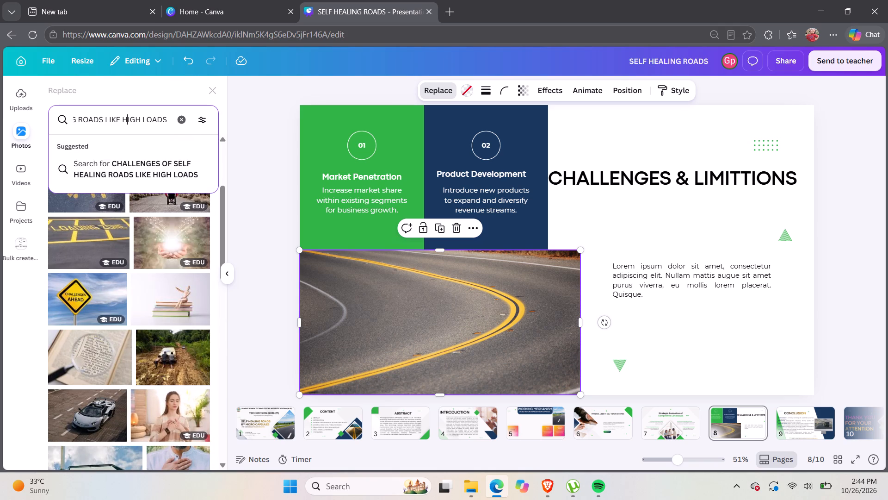
{"action": "left_click", "coordinate": [168, 120]}
{"action": "type", "text": "ON ROADS"}
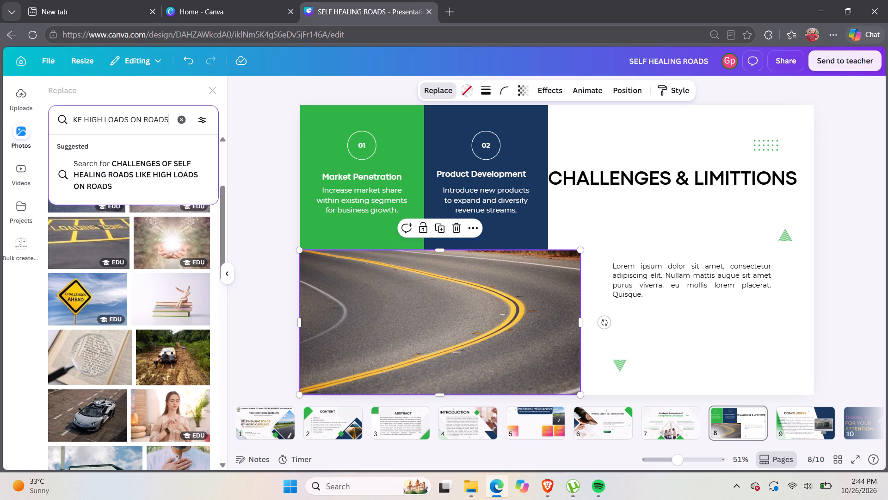
{"action": "key", "text": "space"}
{"action": "key", "text": "Return"}
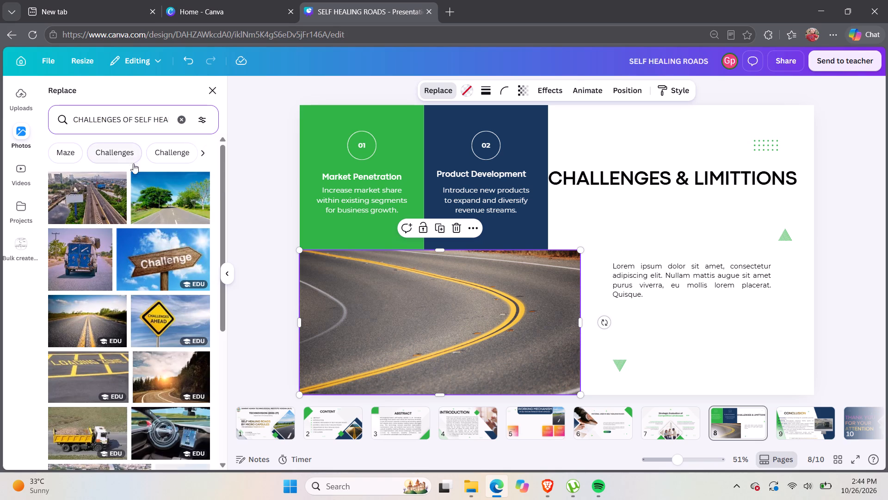
Replace the curved-road photo on page 8 with the photo of cracked asphalt crossed by a white line.
{"action": "scroll", "coordinate": [114, 216], "scroll_direction": "down", "scroll_amount": 3}
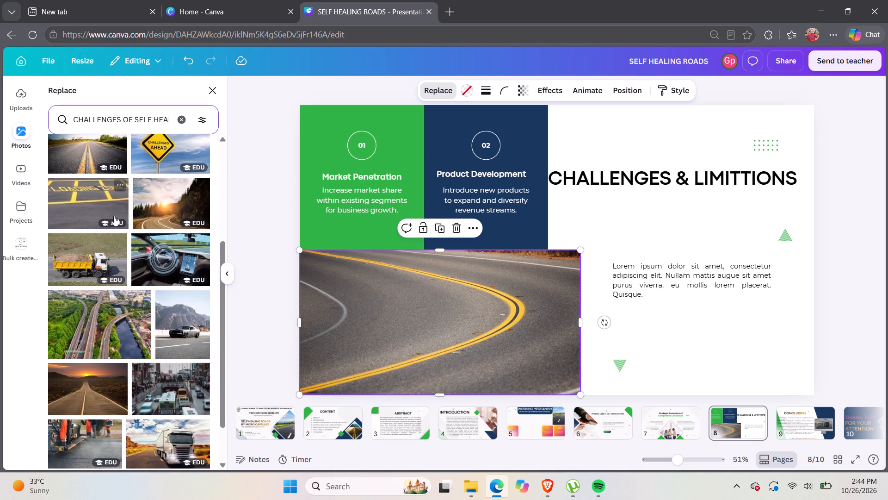
{"action": "scroll", "coordinate": [114, 216], "scroll_direction": "down", "scroll_amount": 4}
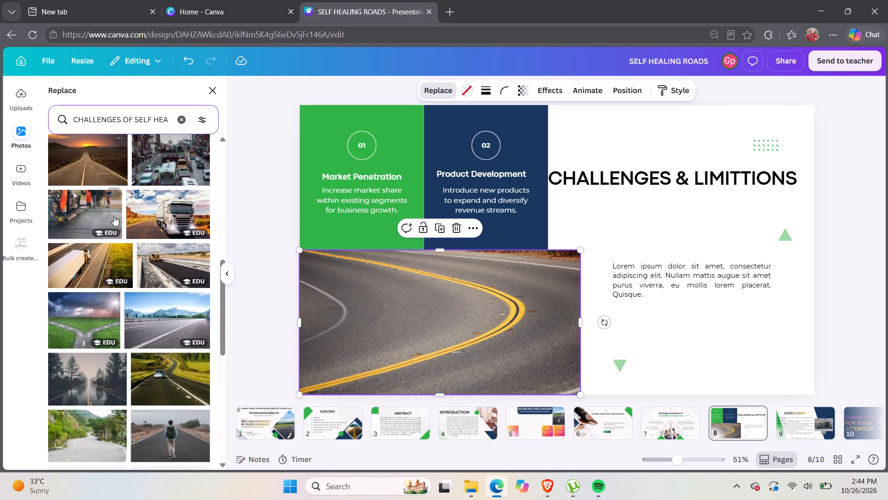
{"action": "scroll", "coordinate": [114, 216], "scroll_direction": "down", "scroll_amount": 4}
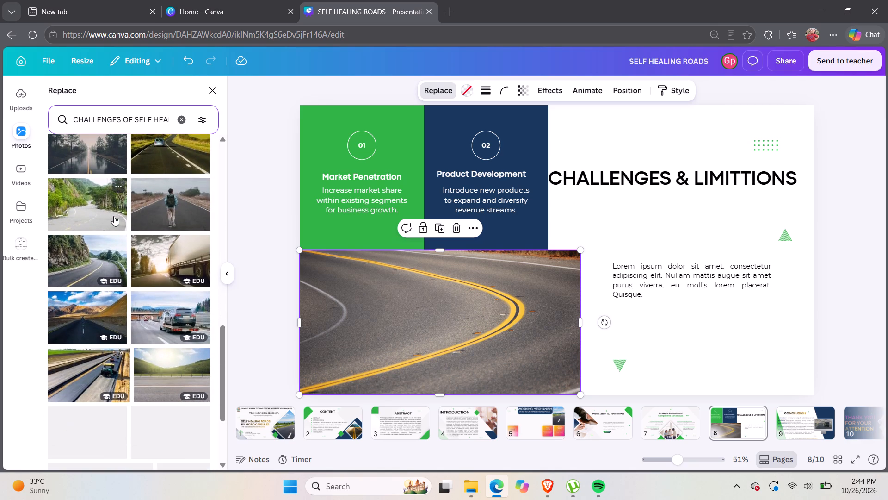
{"action": "scroll", "coordinate": [114, 216], "scroll_direction": "down", "scroll_amount": 6}
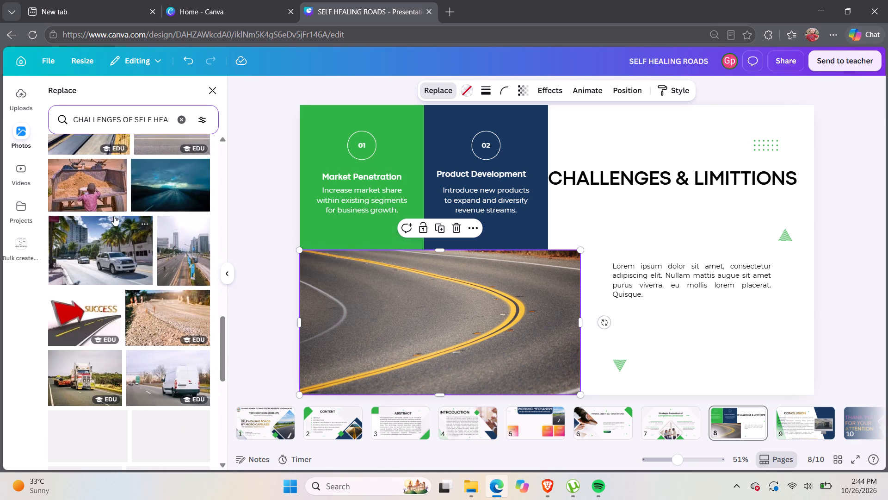
{"action": "scroll", "coordinate": [114, 216], "scroll_direction": "down", "scroll_amount": 5}
{"action": "scroll", "coordinate": [114, 215], "scroll_direction": "up", "scroll_amount": 3}
{"action": "scroll", "coordinate": [114, 215], "scroll_direction": "down", "scroll_amount": 1}
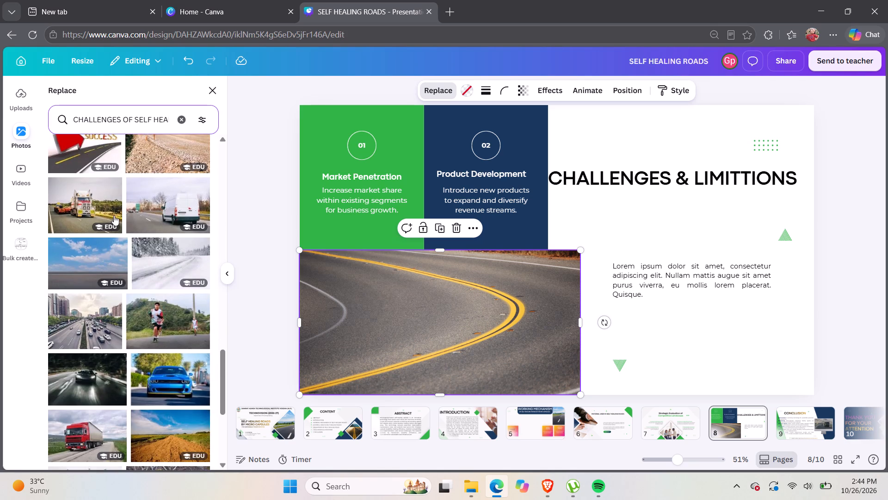
{"action": "scroll", "coordinate": [114, 215], "scroll_direction": "down", "scroll_amount": 3}
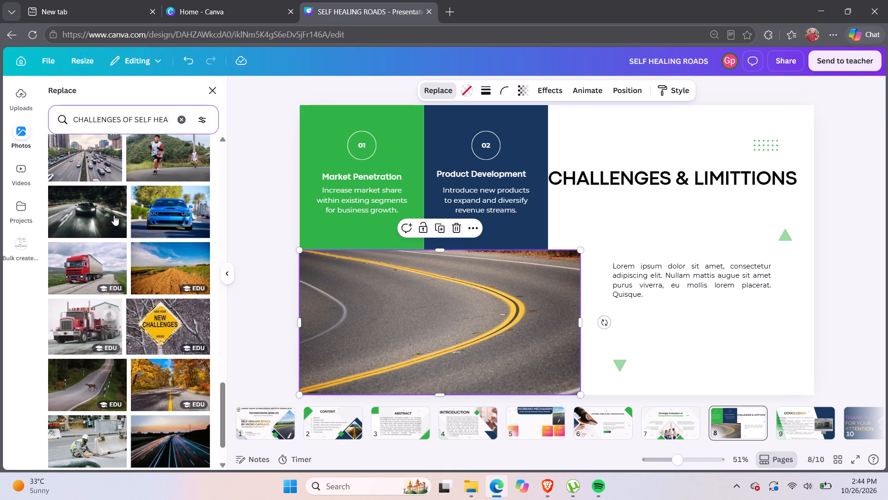
{"action": "scroll", "coordinate": [114, 215], "scroll_direction": "down", "scroll_amount": 7}
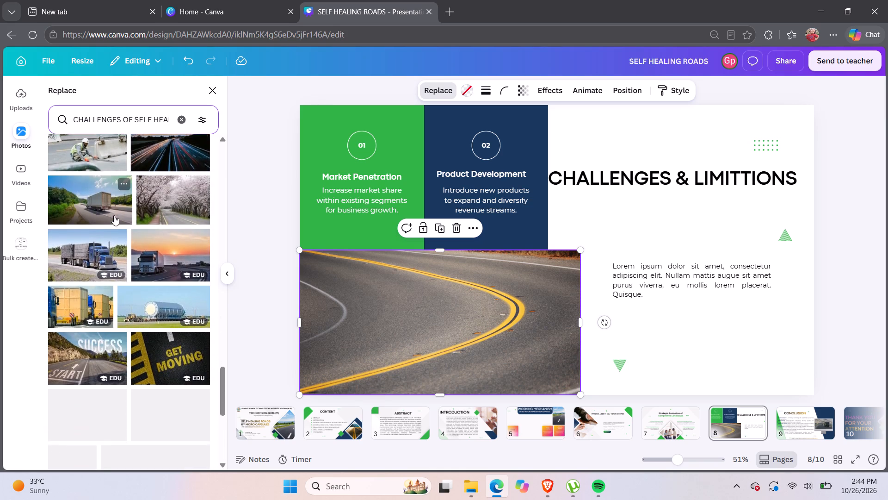
{"action": "scroll", "coordinate": [114, 215], "scroll_direction": "down", "scroll_amount": 4}
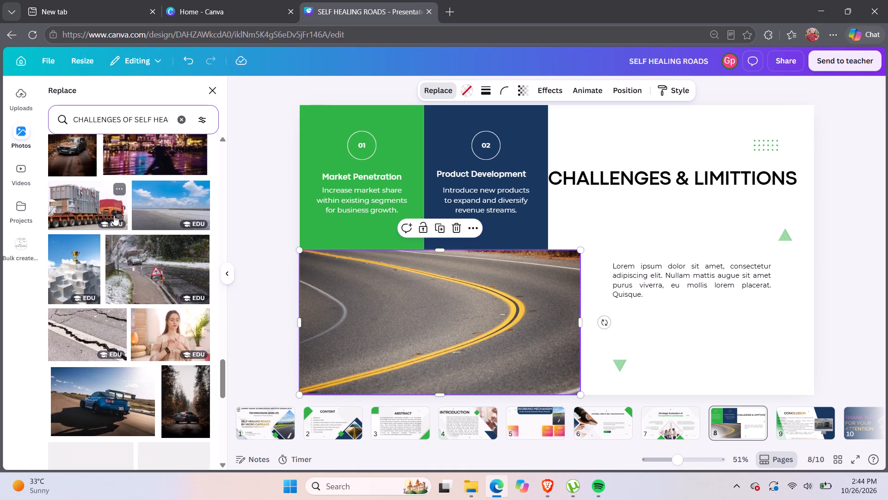
{"action": "scroll", "coordinate": [114, 215], "scroll_direction": "down", "scroll_amount": 1}
{"action": "left_click", "coordinate": [70, 262]}
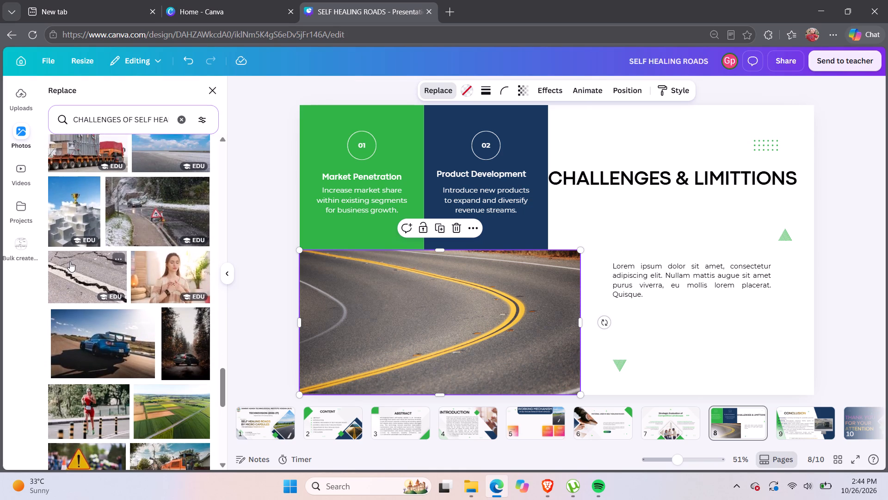
{"action": "left_click", "coordinate": [614, 326]}
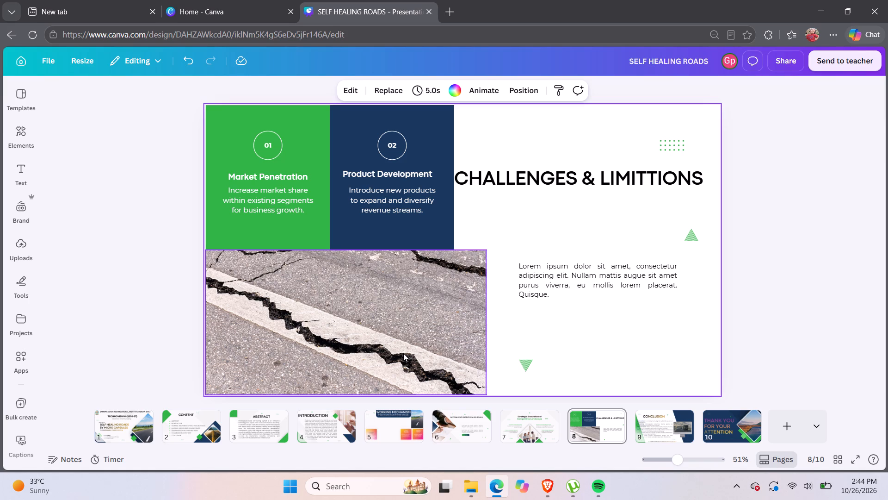
{"action": "left_click", "coordinate": [565, 350]}
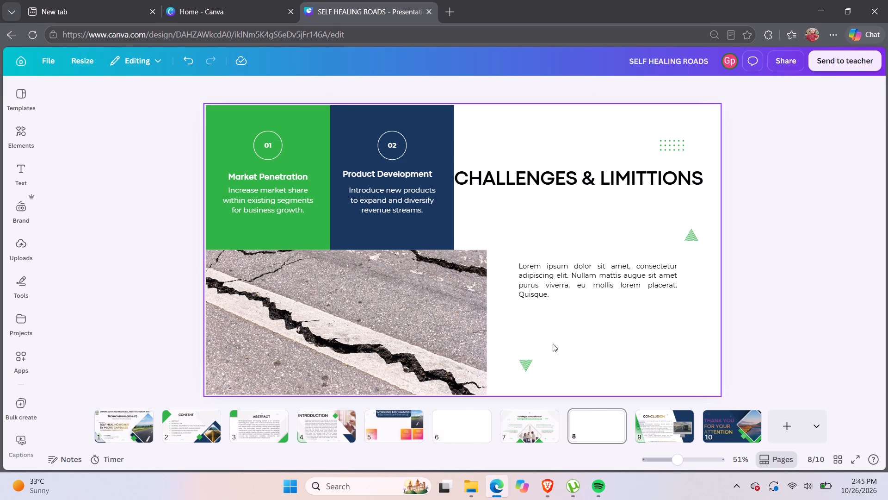
Narrow the cracked-road photo on page 8 until its side edge lines up with the edge of the blue block above.
{"action": "left_click", "coordinate": [467, 324]}
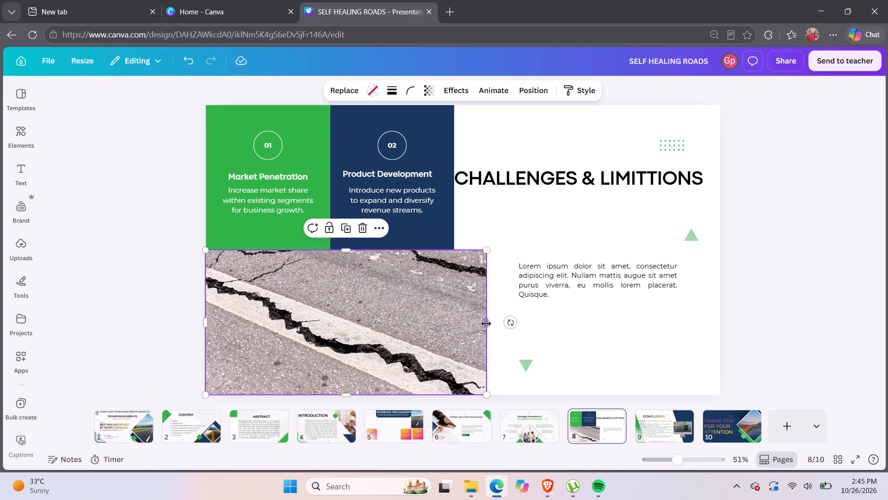
{"action": "left_click_drag", "start_coordinate": [486, 324], "coordinate": [455, 324]}
{"action": "left_click", "coordinate": [498, 312]}
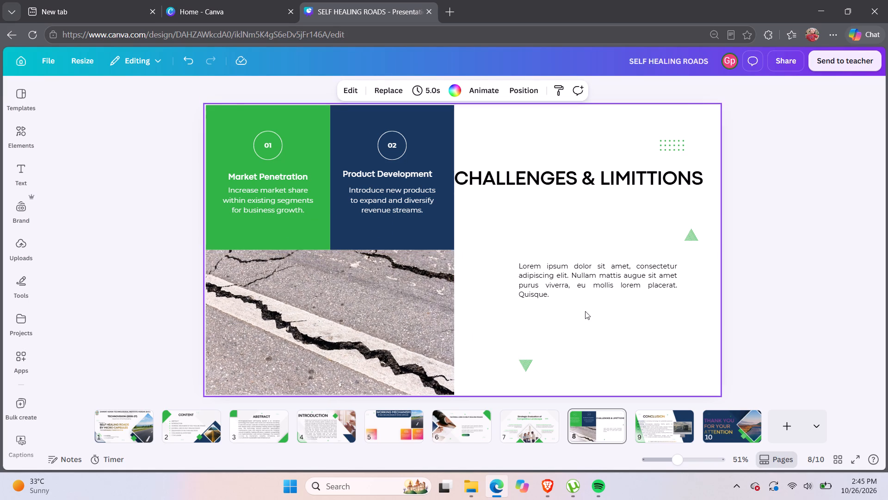
Shift the "CHALLENGES & LIMITTIONS" title away from the blue block so it sits within the white area.
{"action": "left_click_drag", "start_coordinate": [532, 179], "coordinate": [535, 179]}
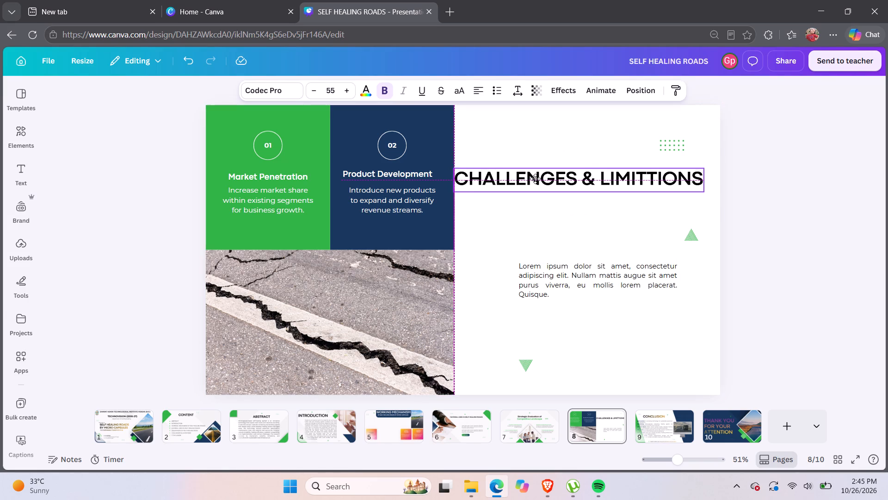
{"action": "left_click_drag", "start_coordinate": [535, 179], "coordinate": [539, 179]}
{"action": "double_click", "coordinate": [539, 179]}
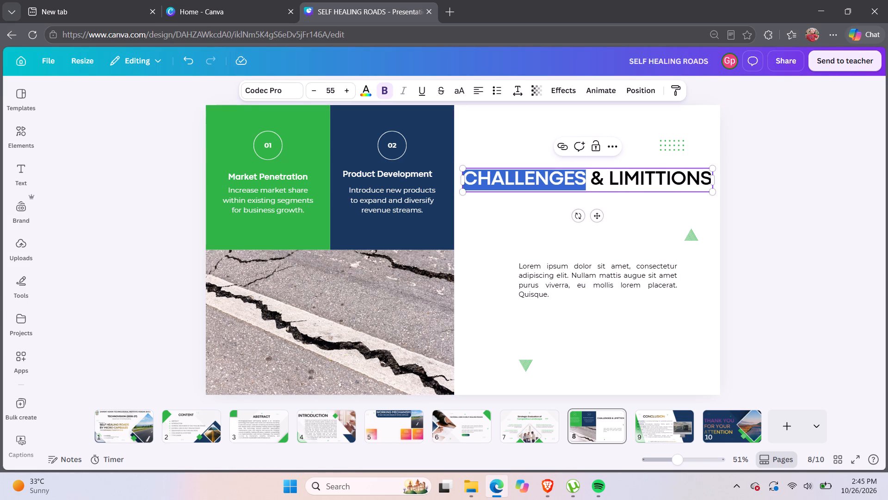
{"action": "left_click", "coordinate": [519, 207]}
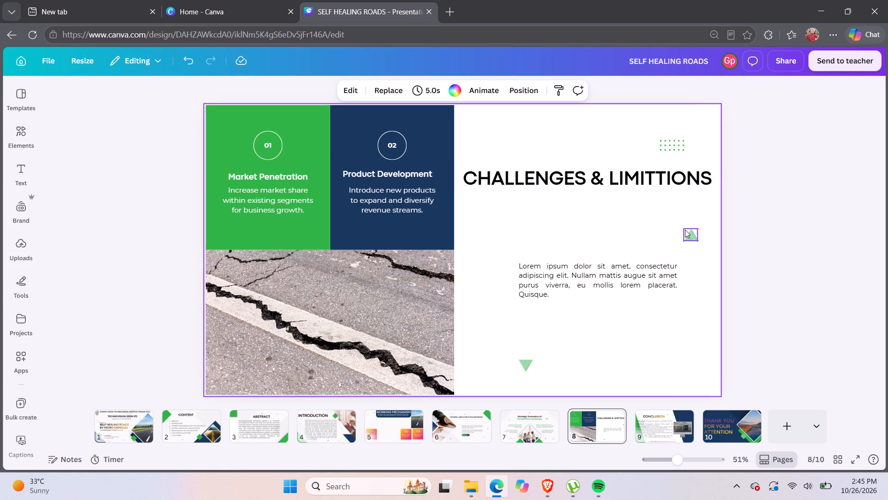
Move the upward-pointing green triangle from beside the body text to above the word "CHALLENGES" in the title.
{"action": "left_click_drag", "start_coordinate": [687, 232], "coordinate": [506, 144]}
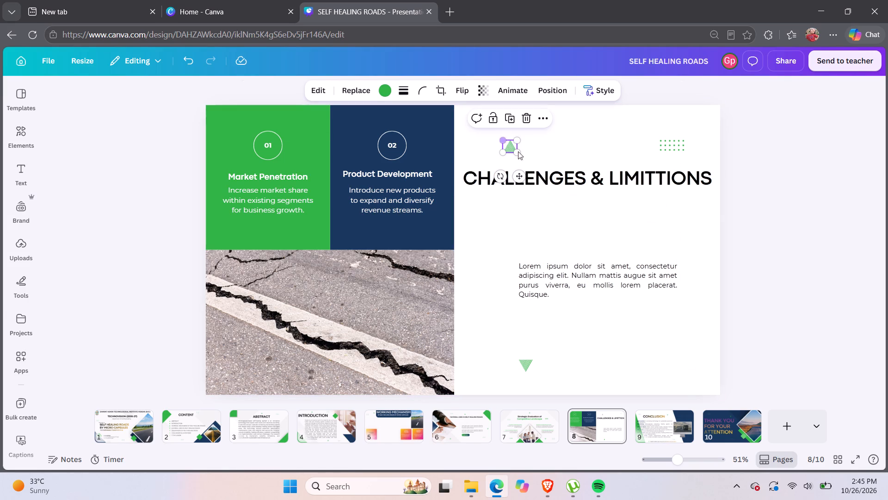
{"action": "left_click", "coordinate": [506, 143]}
{"action": "left_click_drag", "start_coordinate": [515, 149], "coordinate": [522, 147]}
{"action": "left_click", "coordinate": [553, 152]}
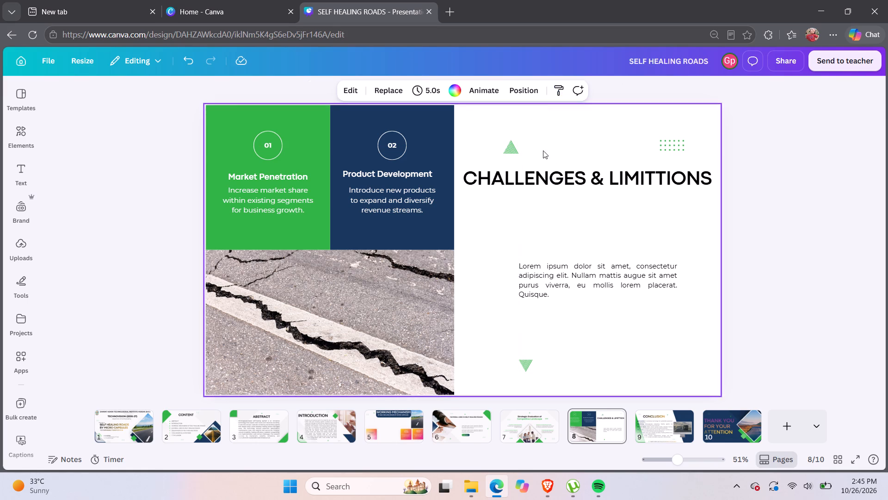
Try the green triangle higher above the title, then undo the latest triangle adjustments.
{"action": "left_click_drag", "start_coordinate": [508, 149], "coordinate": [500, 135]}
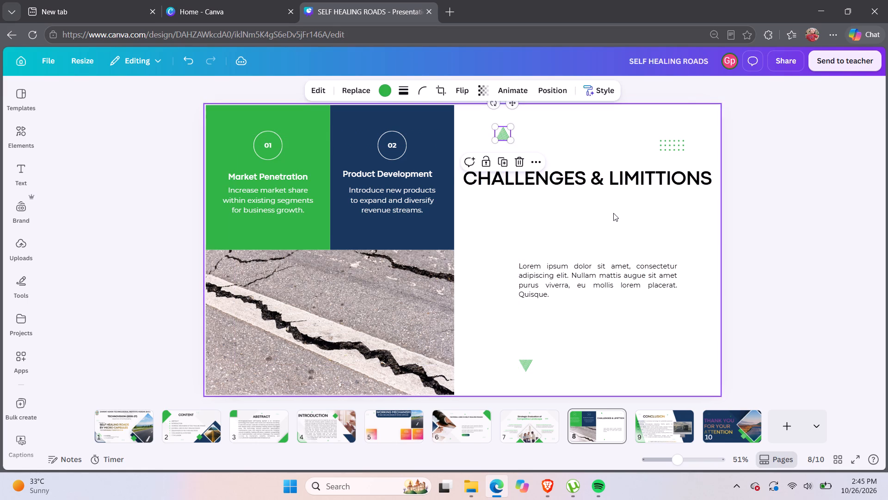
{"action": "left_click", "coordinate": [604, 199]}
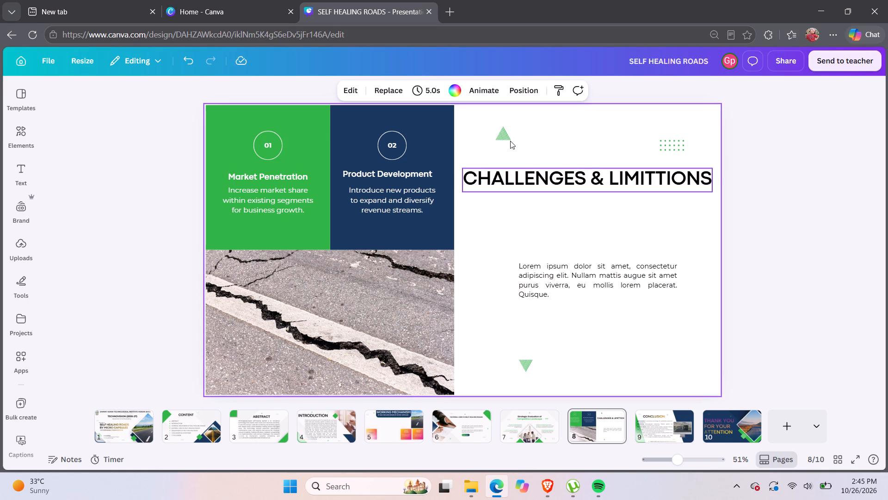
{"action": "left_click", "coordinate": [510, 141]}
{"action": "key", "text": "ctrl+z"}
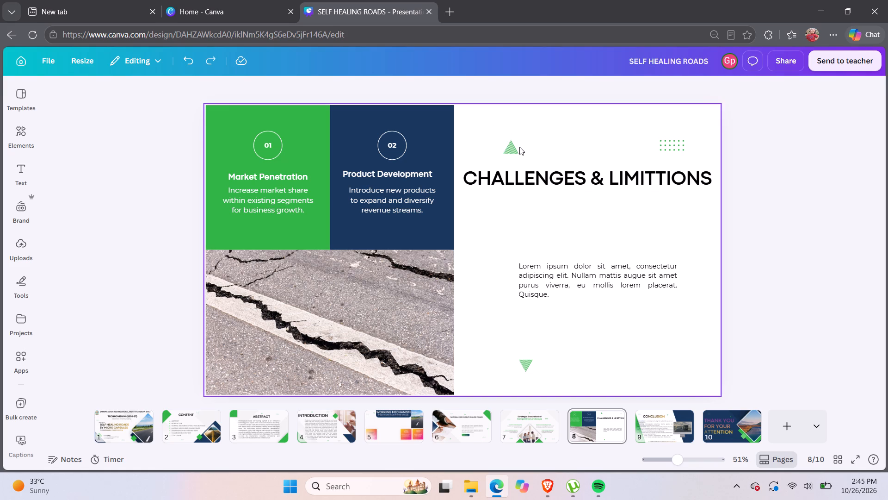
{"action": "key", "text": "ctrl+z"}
Nudge the green triangle above the title slightly up and closer to the blue block.
{"action": "left_click", "coordinate": [521, 150]}
{"action": "left_click_drag", "start_coordinate": [514, 151], "coordinate": [506, 144]}
{"action": "left_click", "coordinate": [647, 215]}
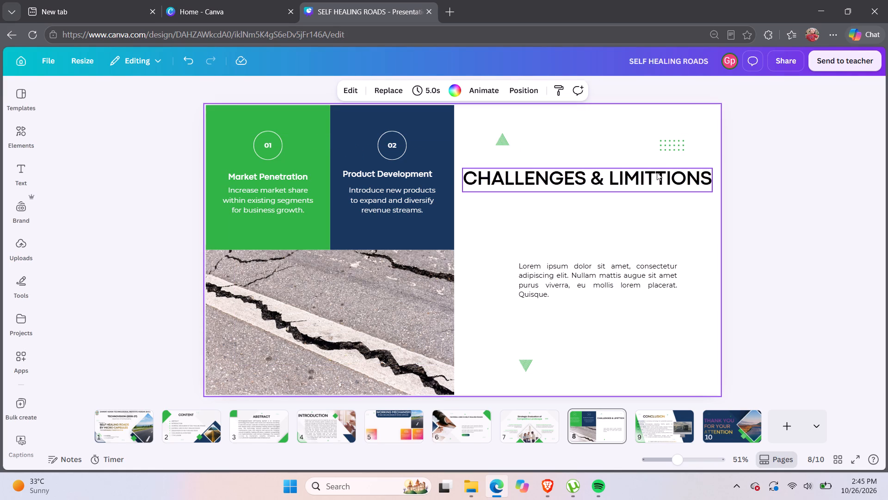
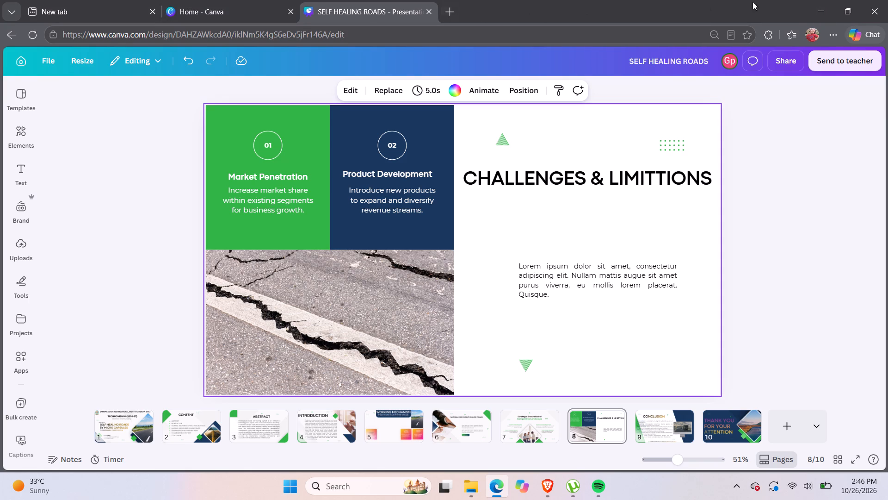
{"action": "left_click", "coordinate": [846, 11]}
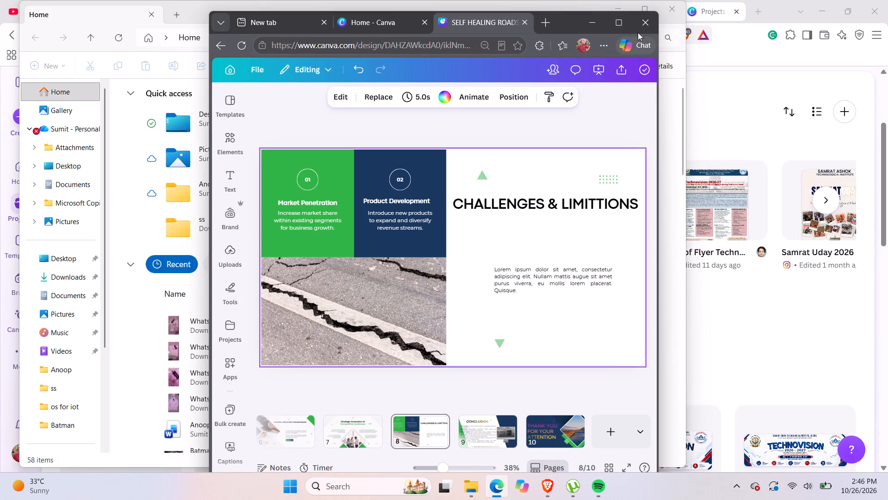
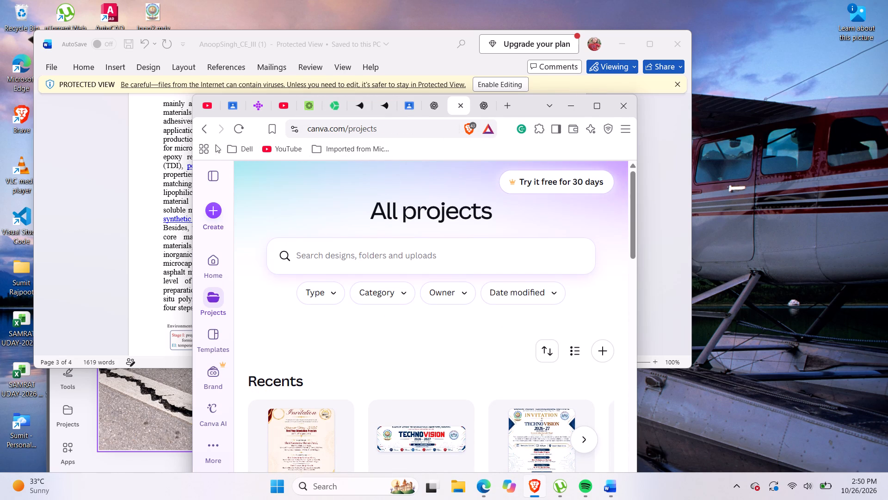
{"action": "left_click", "coordinate": [214, 174]}
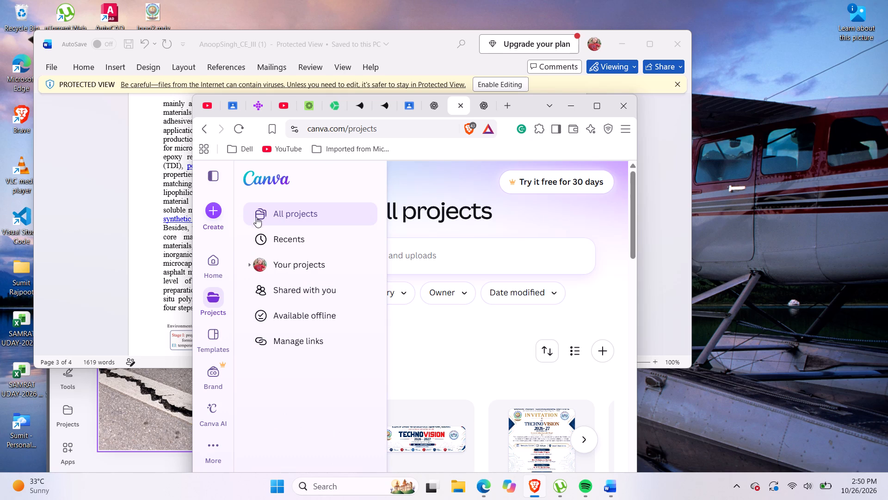
{"action": "left_click", "coordinate": [404, 189]}
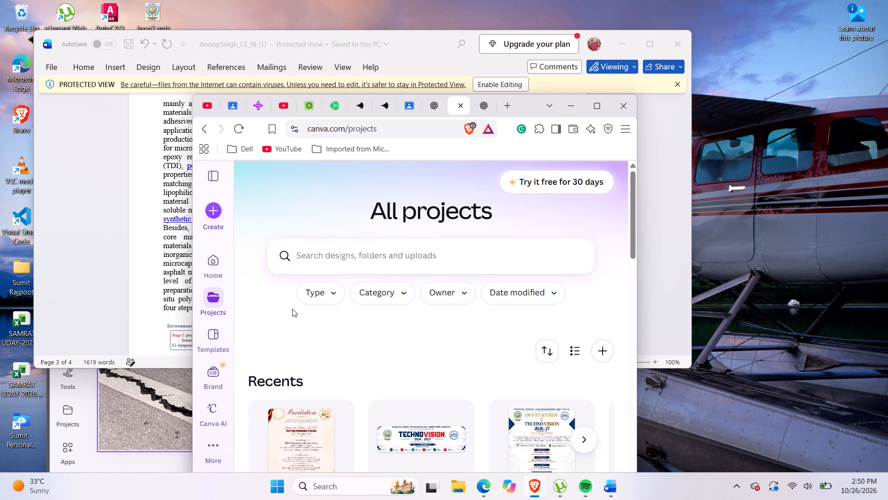
{"action": "scroll", "coordinate": [289, 291], "scroll_direction": "down", "scroll_amount": 4}
{"action": "scroll", "coordinate": [325, 308], "scroll_direction": "down", "scroll_amount": 2}
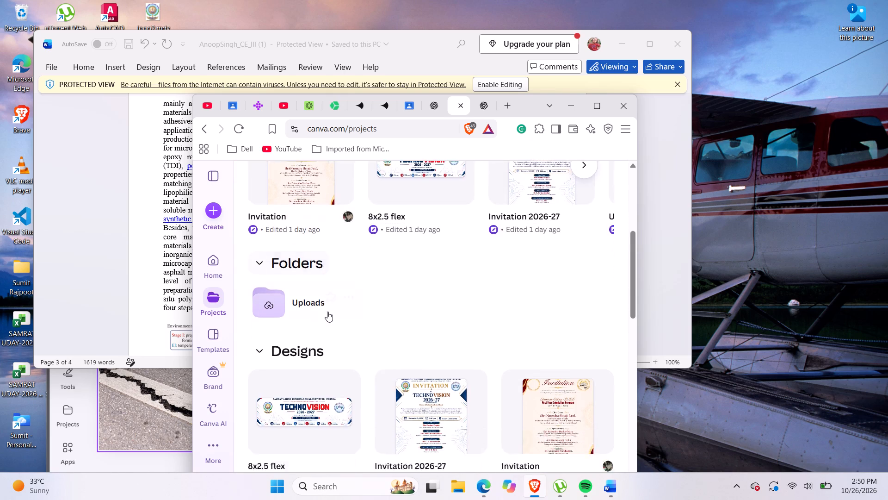
{"action": "scroll", "coordinate": [327, 312], "scroll_direction": "down", "scroll_amount": 1}
{"action": "scroll", "coordinate": [347, 371], "scroll_direction": "down", "scroll_amount": 2}
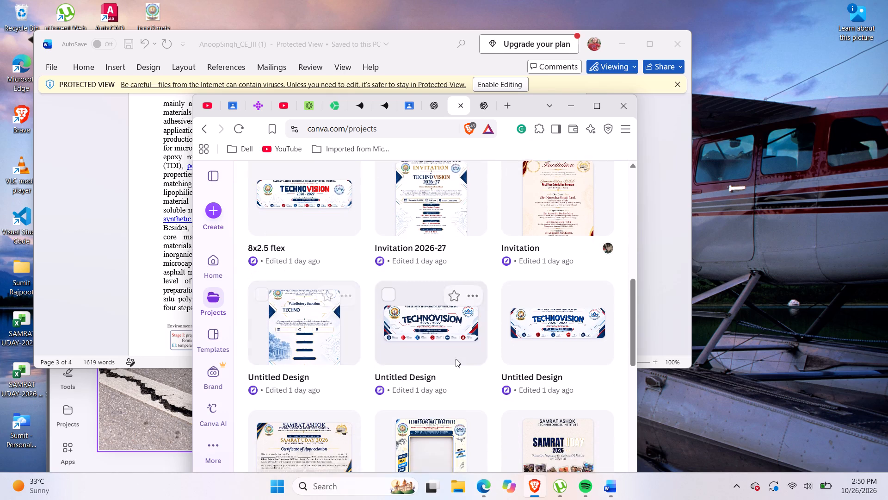
{"action": "scroll", "coordinate": [436, 371], "scroll_direction": "down", "scroll_amount": 3}
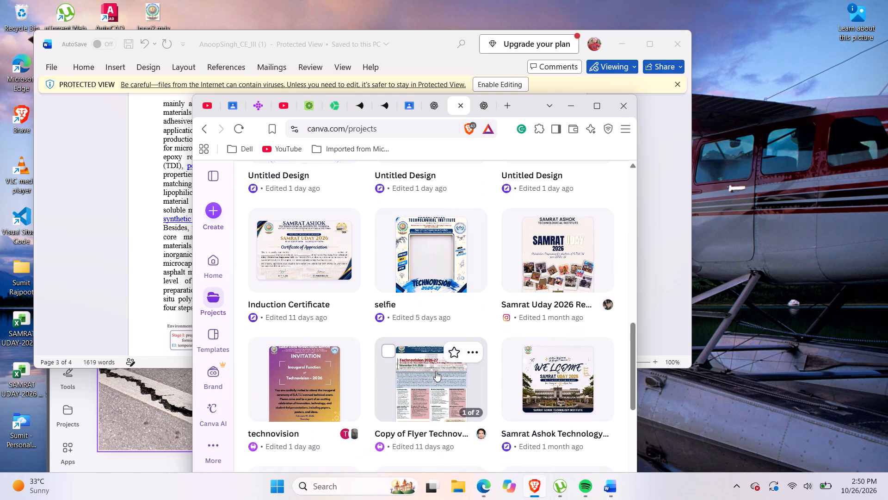
{"action": "scroll", "coordinate": [436, 371], "scroll_direction": "down", "scroll_amount": 6}
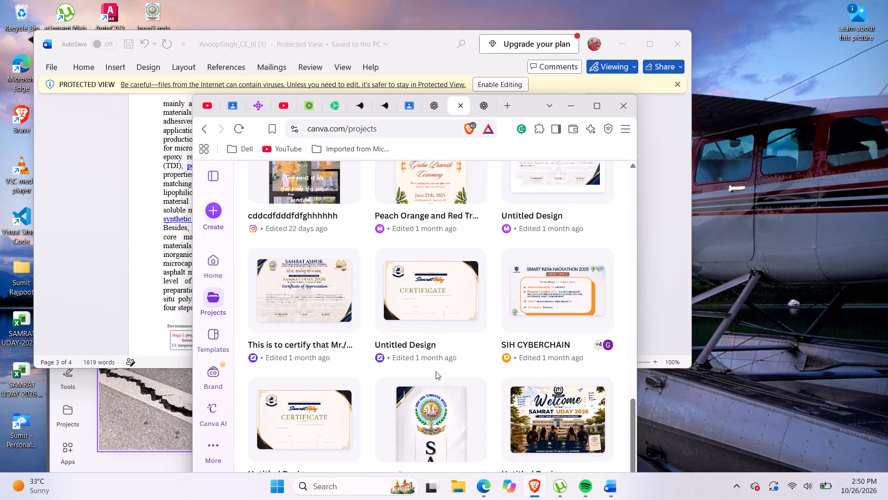
{"action": "scroll", "coordinate": [436, 371], "scroll_direction": "down", "scroll_amount": 7}
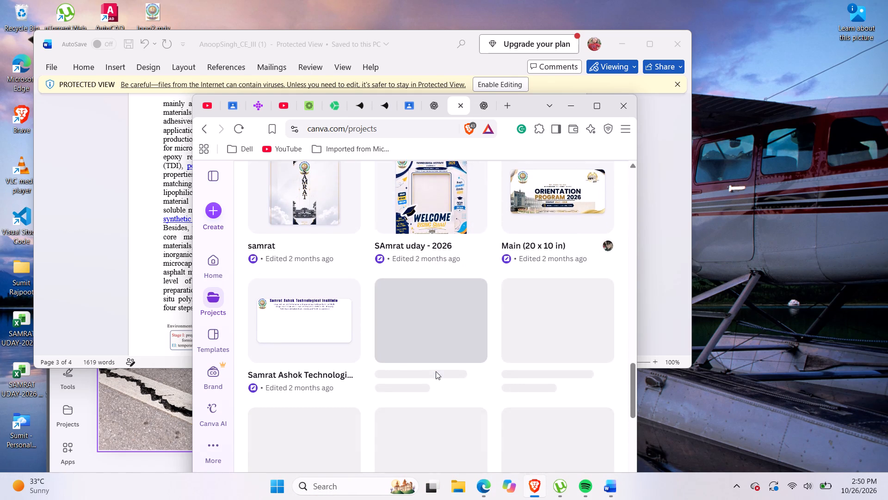
{"action": "scroll", "coordinate": [436, 371], "scroll_direction": "down", "scroll_amount": 1}
{"action": "scroll", "coordinate": [436, 371], "scroll_direction": "up", "scroll_amount": 8}
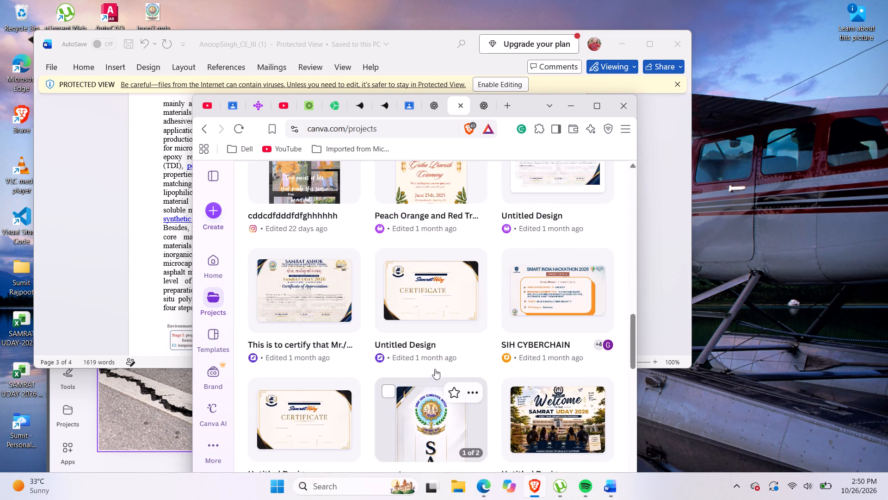
{"action": "scroll", "coordinate": [433, 360], "scroll_direction": "up", "scroll_amount": 20}
{"action": "scroll", "coordinate": [433, 360], "scroll_direction": "up", "scroll_amount": 2}
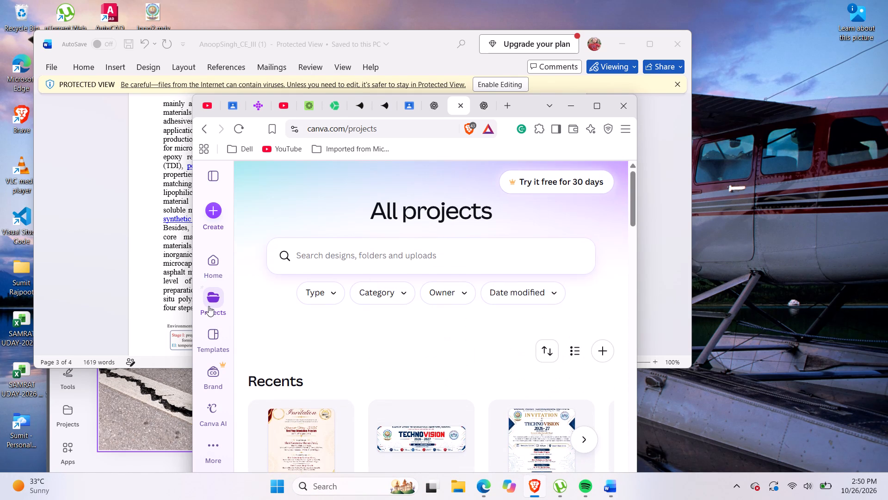
{"action": "left_click", "coordinate": [214, 300]}
Switch to the SELF HEALING ROADS presentation in Edge and replace the lorem ipsum text under CHALLENGES & LIMITTIONS with the copied bullet points.
{"action": "left_click", "coordinate": [475, 430]}
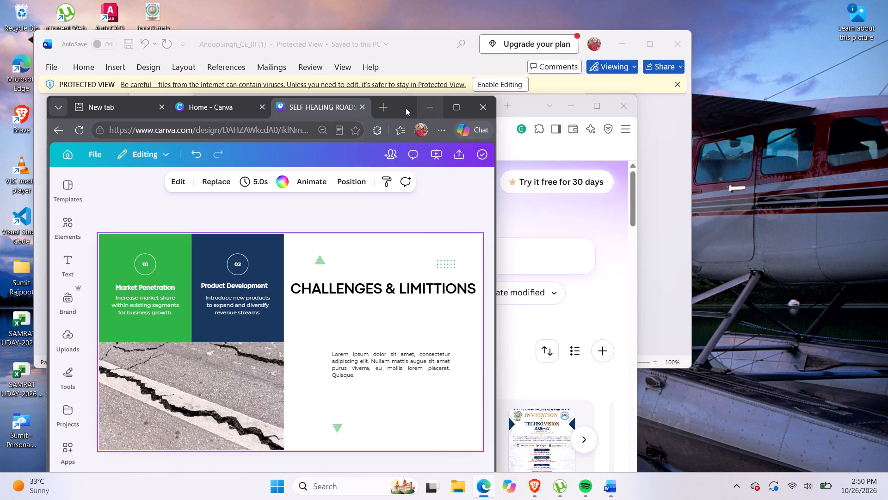
{"action": "scroll", "coordinate": [317, 254], "scroll_direction": "up", "scroll_amount": 2}
{"action": "scroll", "coordinate": [317, 254], "scroll_direction": "down", "scroll_amount": 2}
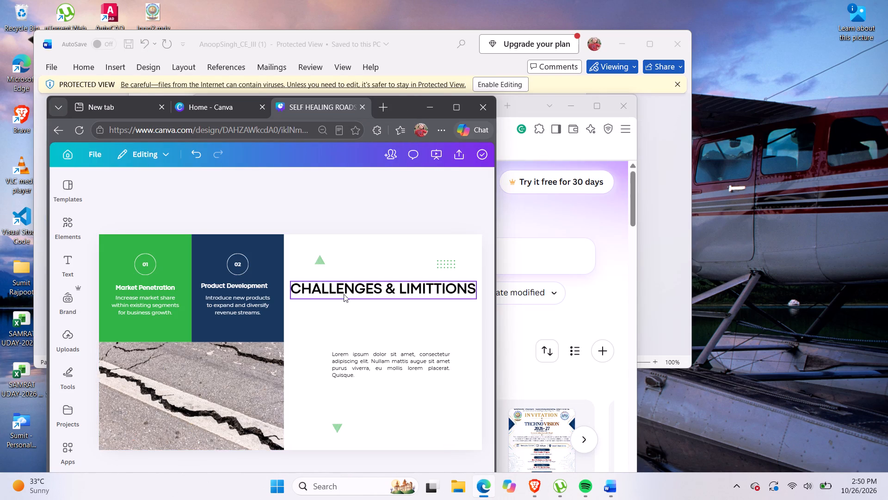
{"action": "left_click", "coordinate": [363, 370]}
{"action": "left_click", "coordinate": [413, 362]}
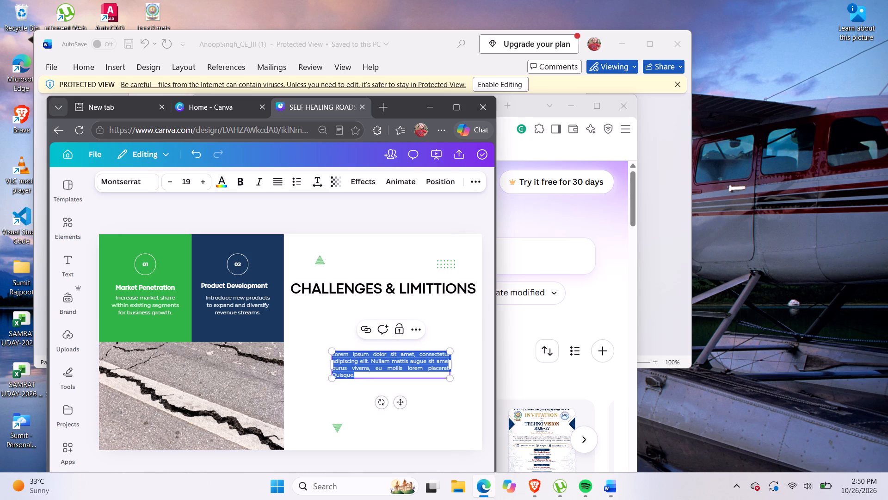
{"action": "key", "text": "BackSpace"}
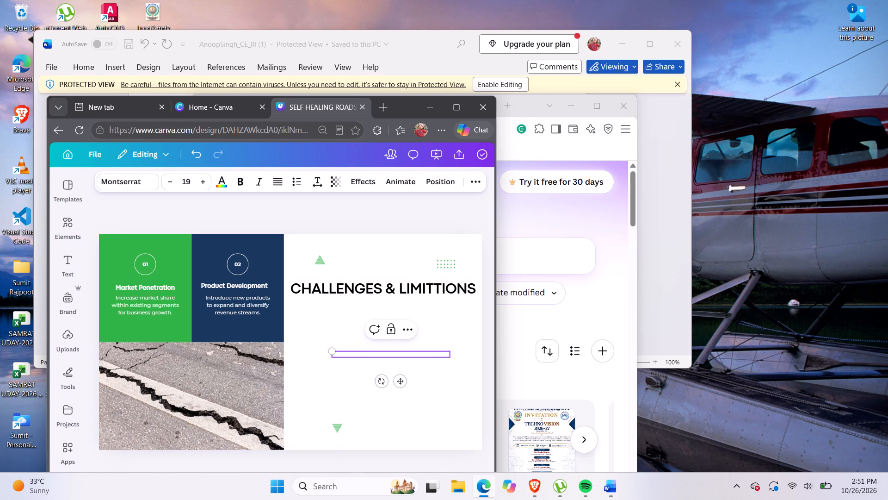
{"action": "key", "text": "ctrl+v"}
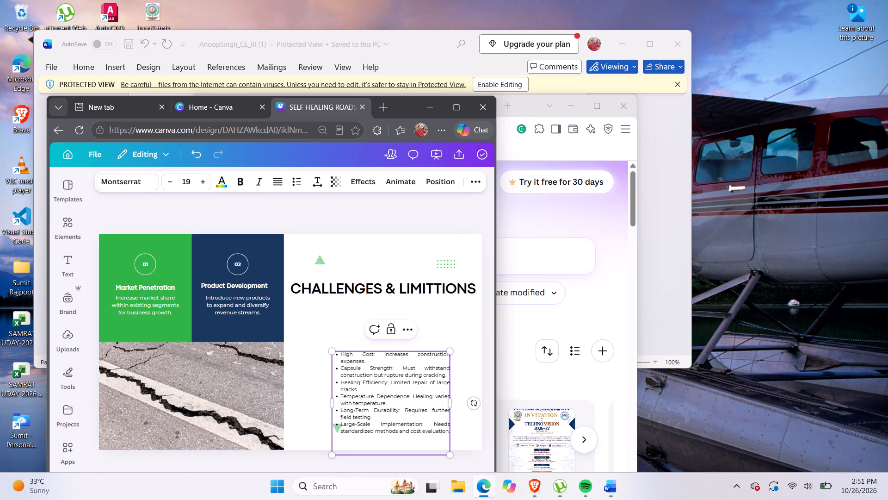
Move and enlarge the bullet text box to about 897 by 788 so it fills the space beneath the CHALLENGES & LIMITTIONS heading.
{"action": "left_click", "coordinate": [349, 322]}
{"action": "left_click_drag", "start_coordinate": [366, 383], "coordinate": [360, 346]}
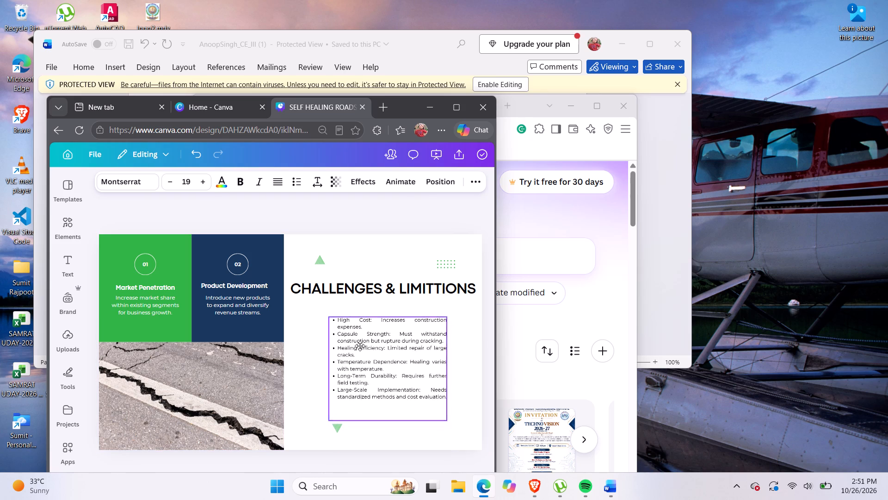
{"action": "left_click_drag", "start_coordinate": [360, 346], "coordinate": [344, 343]}
{"action": "left_click_drag", "start_coordinate": [341, 331], "coordinate": [349, 340]}
{"action": "left_click_drag", "start_coordinate": [315, 317], "coordinate": [294, 313]}
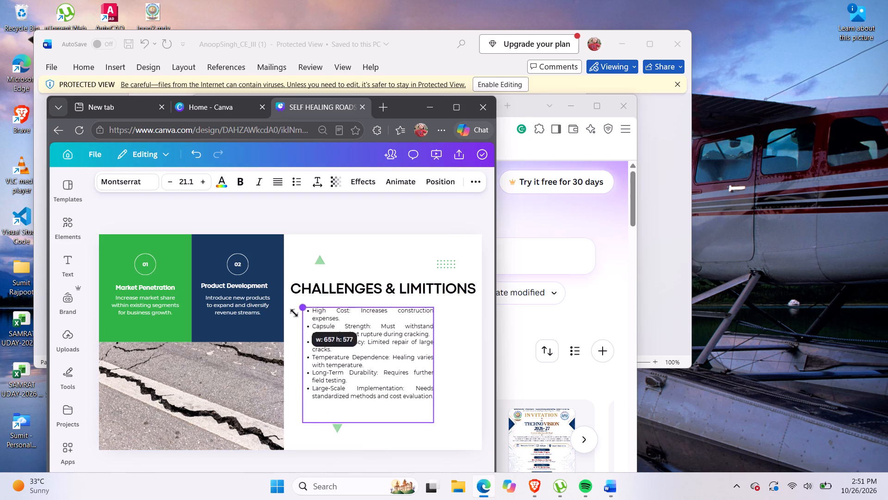
{"action": "left_click_drag", "start_coordinate": [294, 313], "coordinate": [283, 311]}
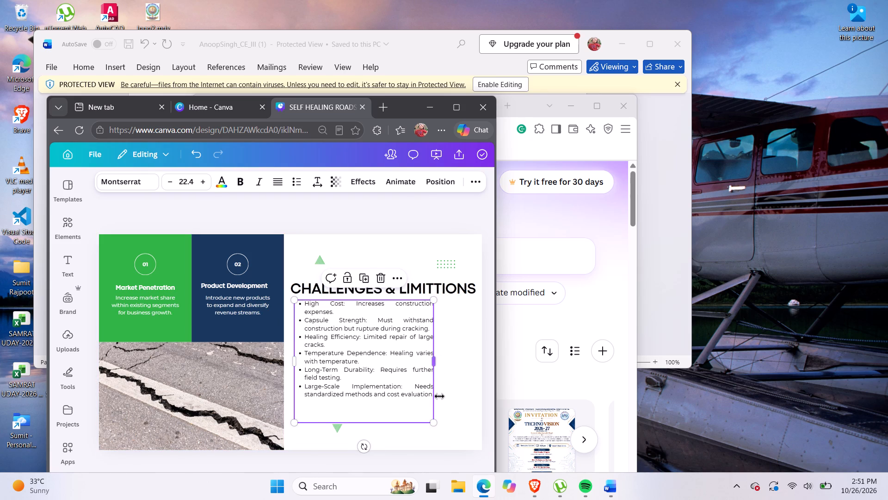
{"action": "left_click_drag", "start_coordinate": [435, 424], "coordinate": [488, 442]}
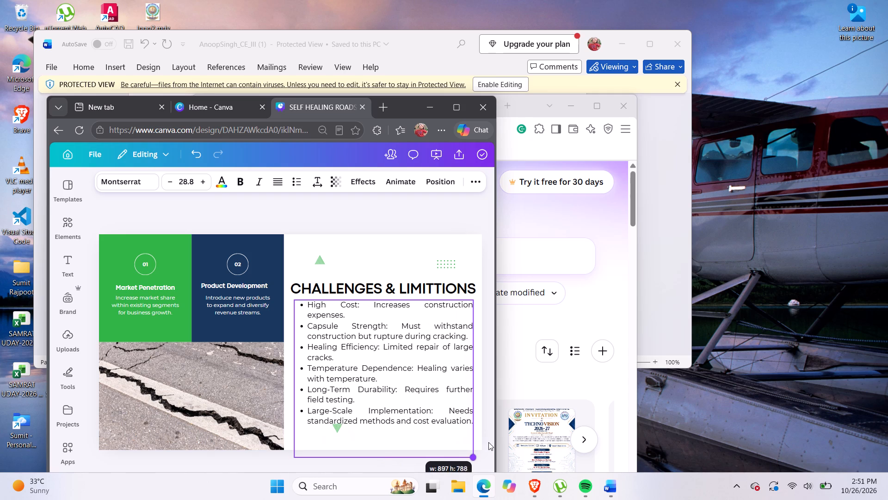
{"action": "left_click_drag", "start_coordinate": [488, 442], "coordinate": [491, 440]}
Move the green downward triangle out of the bullet list to above the heading, between the other triangle and the dot pattern.
{"action": "left_click", "coordinate": [259, 367]}
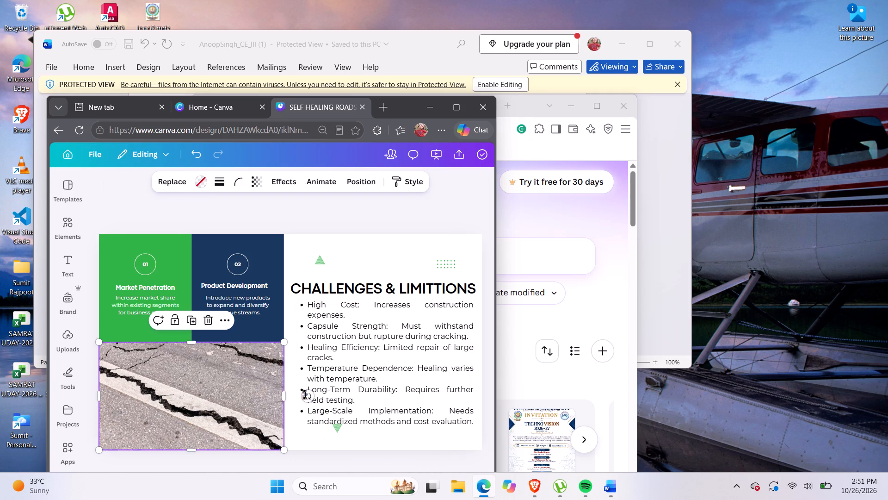
{"action": "left_click", "coordinate": [338, 428]}
{"action": "left_click_drag", "start_coordinate": [338, 428], "coordinate": [332, 375]}
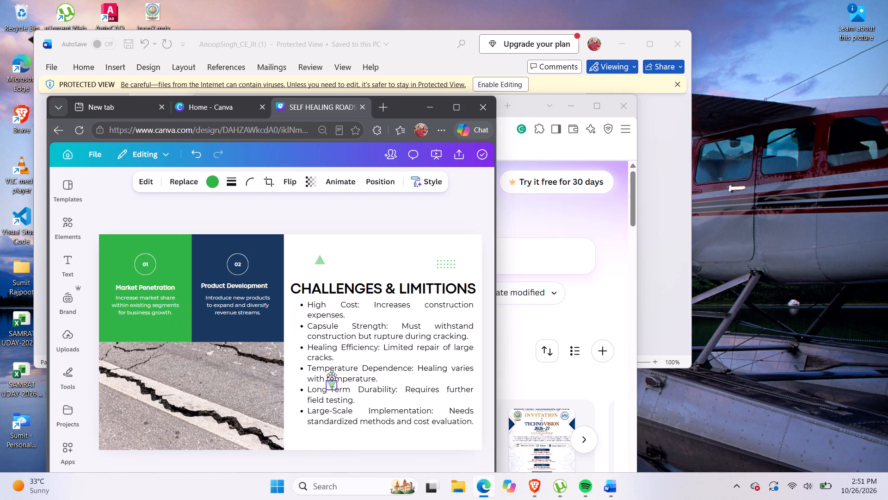
{"action": "left_click_drag", "start_coordinate": [332, 375], "coordinate": [394, 257]}
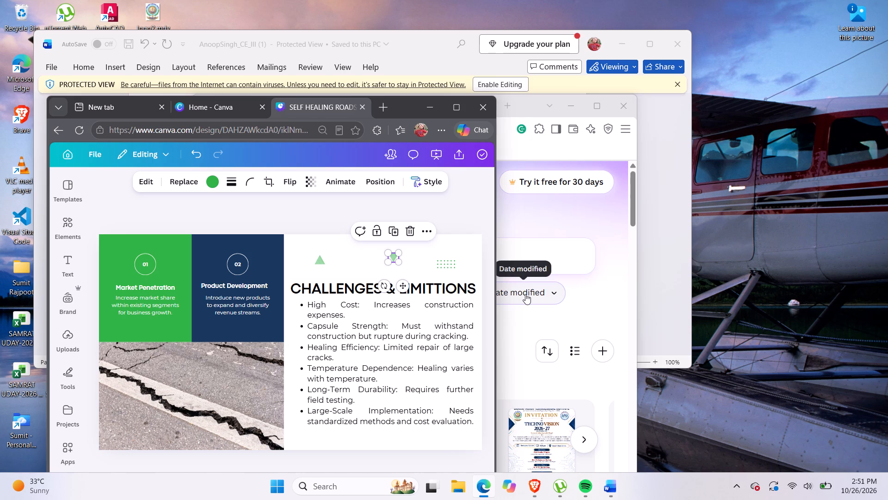
{"action": "left_click", "coordinate": [474, 223]}
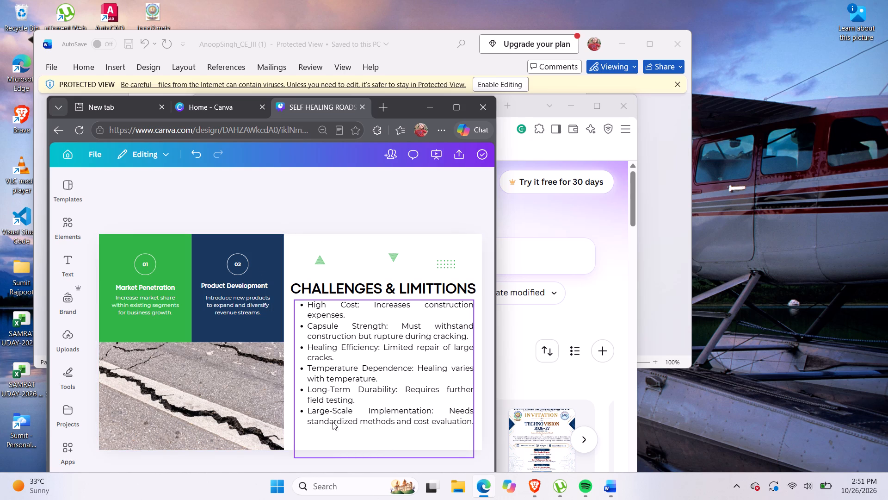
Shift the bullet text box slightly down to leave a small gap below the CHALLENGES & LIMITTIONS heading.
{"action": "left_click", "coordinate": [271, 465]}
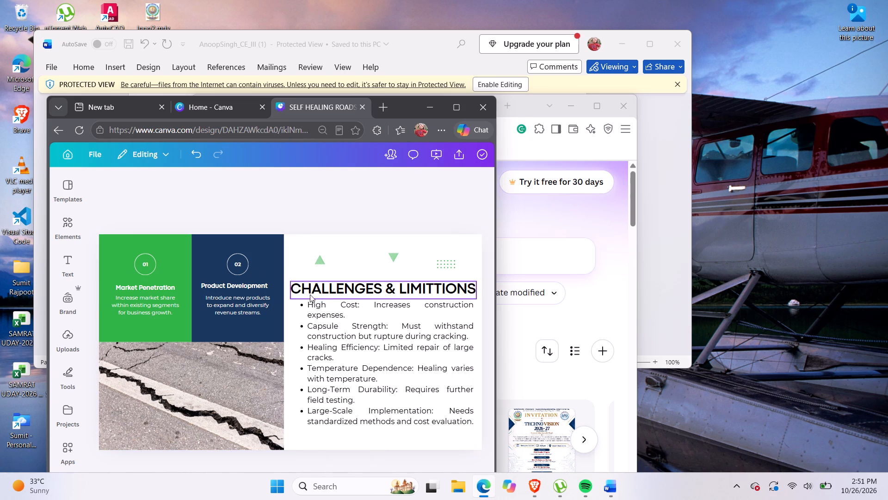
{"action": "left_click_drag", "start_coordinate": [360, 347], "coordinate": [360, 351]}
{"action": "left_click", "coordinate": [385, 216]}
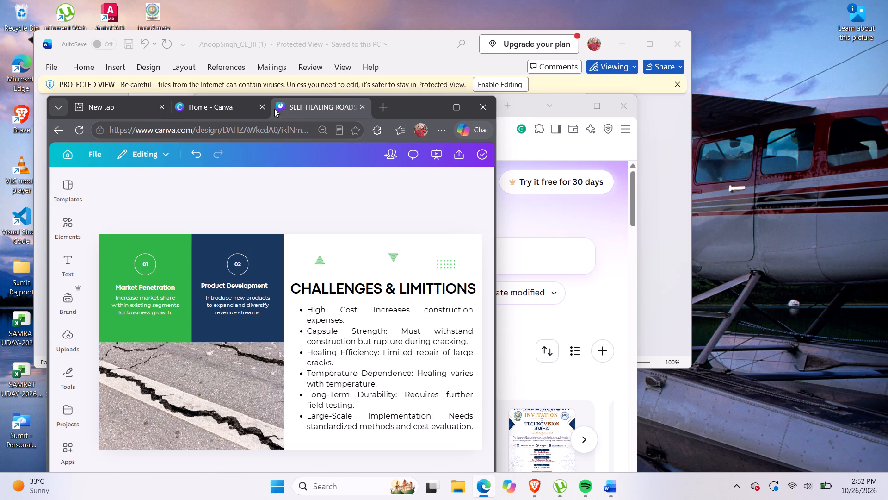
Close the Canva home tab and the empty new tab, keeping only the SELF HEALING ROADS presentation open in Edge.
{"action": "left_click", "coordinate": [244, 103]}
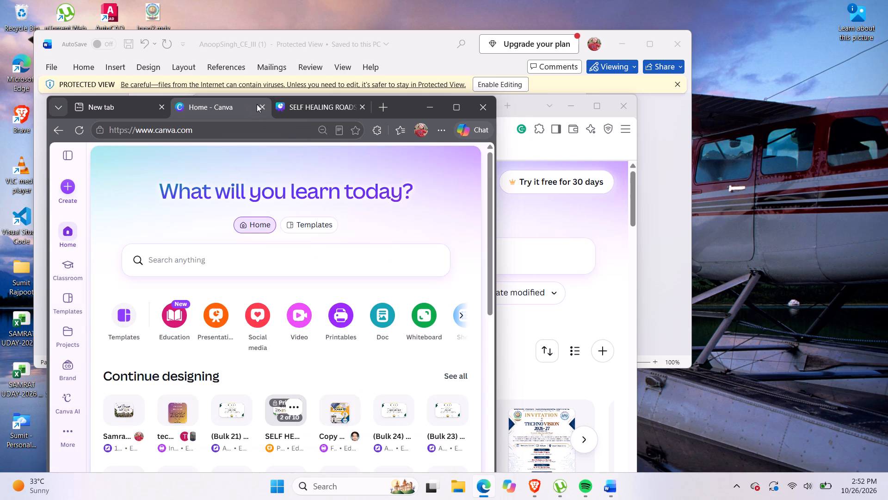
{"action": "left_click", "coordinate": [264, 107]}
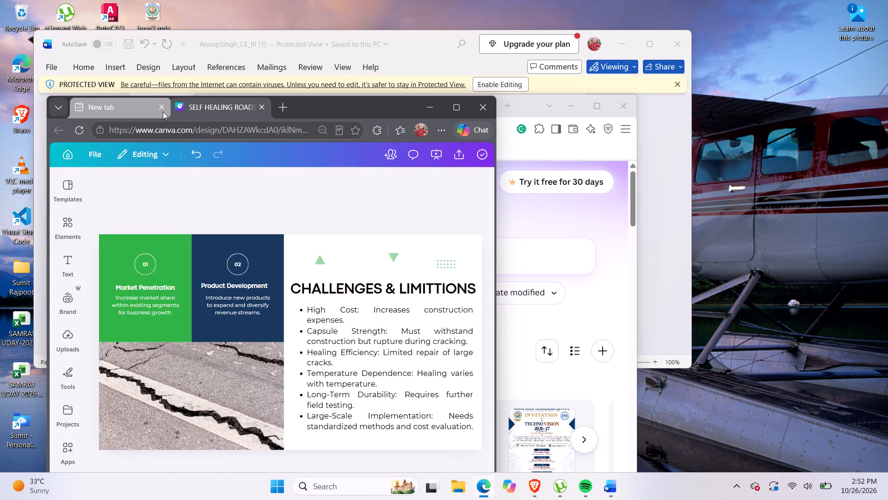
{"action": "left_click", "coordinate": [163, 108]}
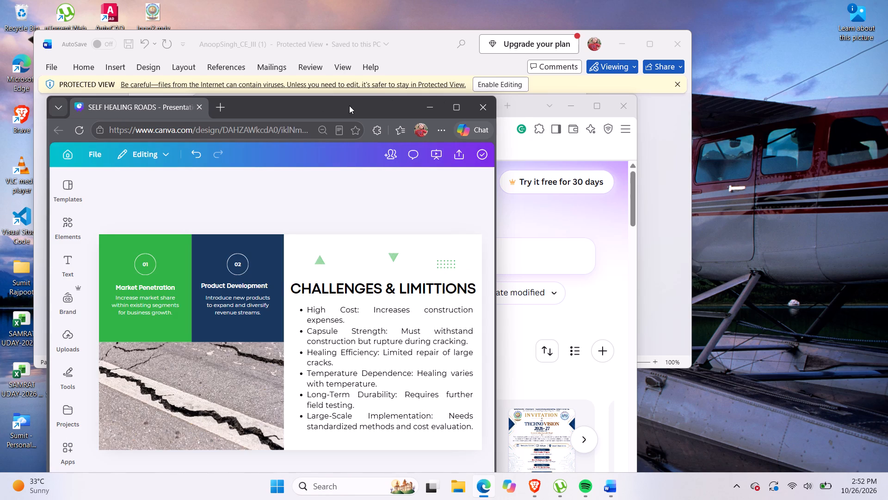
Move the Canva presentation window aside and close the Brave browser after checking its ChatGPT and Canva tabs.
{"action": "left_click_drag", "start_coordinate": [347, 107], "coordinate": [478, 213]}
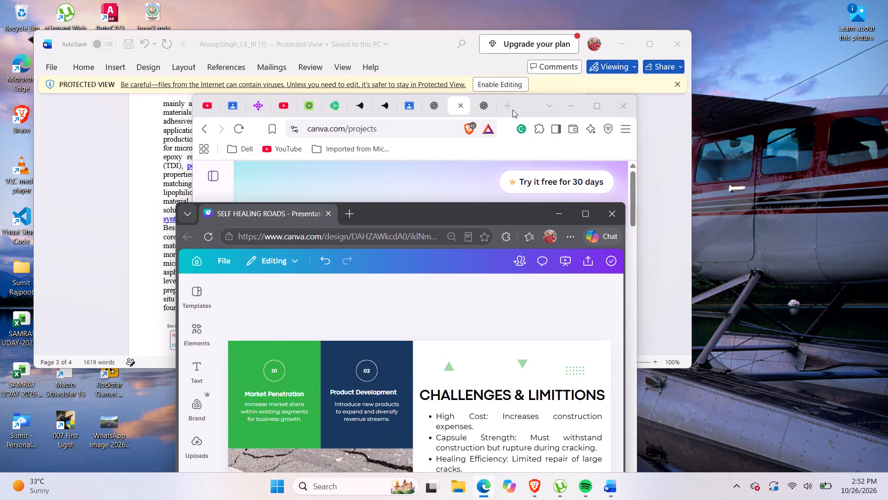
{"action": "left_click", "coordinate": [526, 107]}
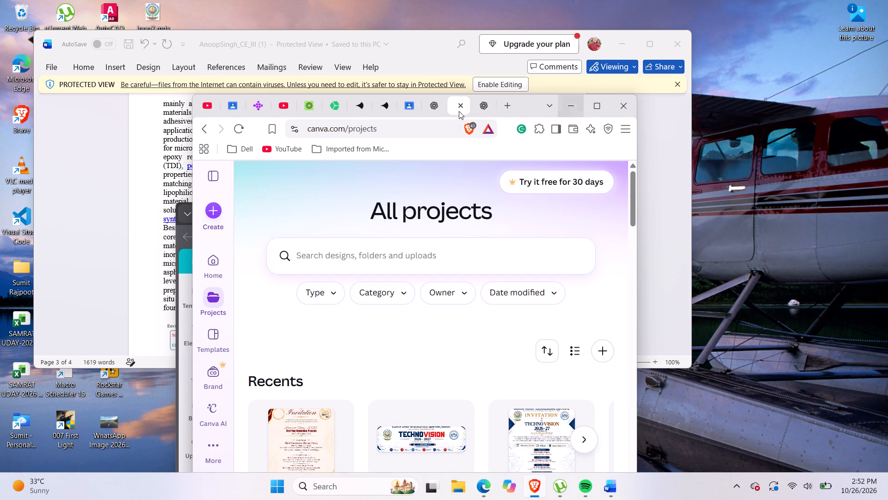
{"action": "left_click", "coordinate": [444, 107]}
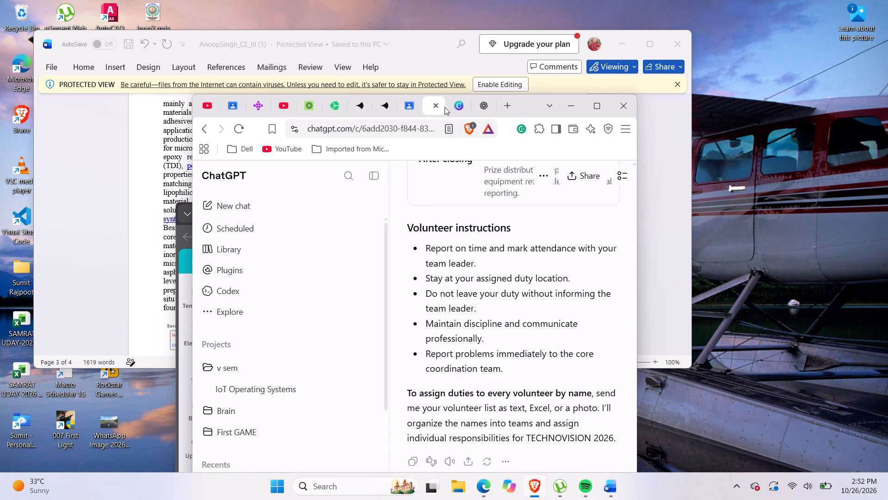
{"action": "left_click", "coordinate": [453, 106]}
{"action": "left_click", "coordinate": [479, 105]}
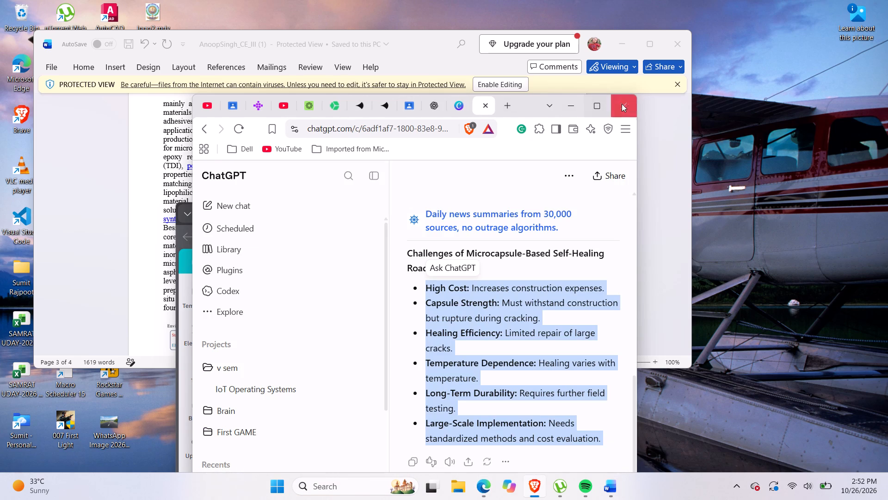
{"action": "left_click", "coordinate": [622, 104]}
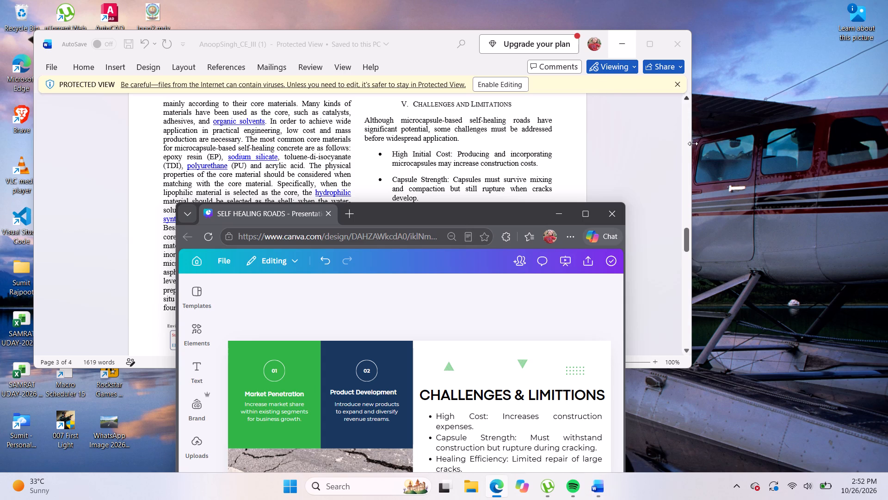
Narrow the Word window and arrange the Word paper and the Canva presentation side by side.
{"action": "left_click_drag", "start_coordinate": [692, 145], "coordinate": [505, 152]}
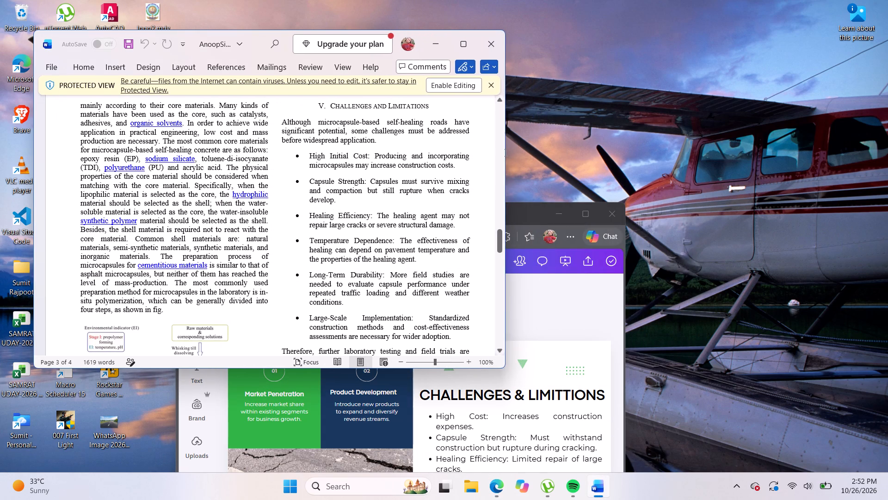
{"action": "left_click_drag", "start_coordinate": [505, 152], "coordinate": [504, 154]}
{"action": "left_click_drag", "start_coordinate": [527, 215], "coordinate": [761, 20]}
{"action": "left_click_drag", "start_coordinate": [257, 37], "coordinate": [223, 53]}
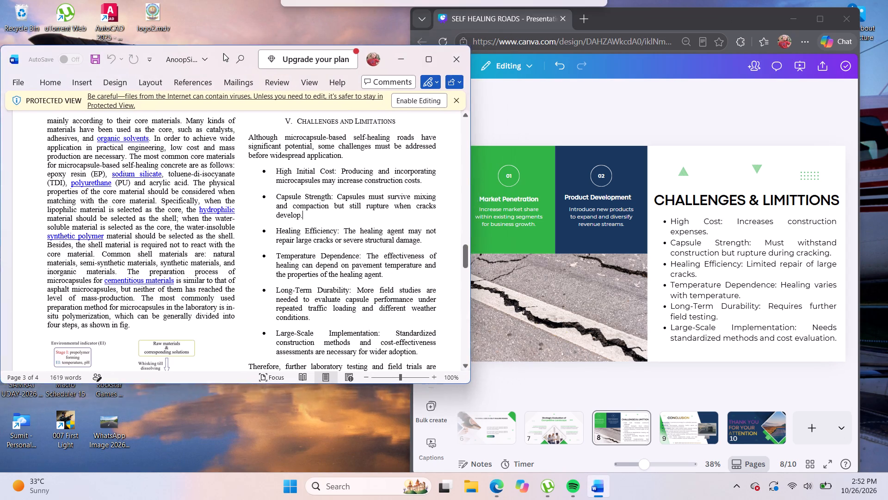
{"action": "left_click_drag", "start_coordinate": [223, 53], "coordinate": [207, 64]}
{"action": "scroll", "coordinate": [296, 162], "scroll_direction": "down", "scroll_amount": 3}
{"action": "scroll", "coordinate": [296, 162], "scroll_direction": "up", "scroll_amount": 5}
{"action": "scroll", "coordinate": [294, 158], "scroll_direction": "down", "scroll_amount": 1}
Check the topic list on the CONTENT slide against the following slides to find which heading still needs replacing.
{"action": "left_click", "coordinate": [562, 111]}
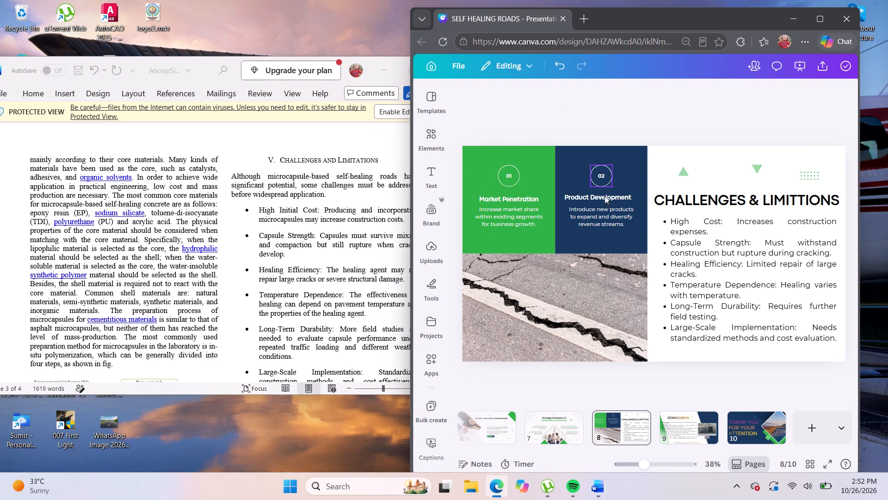
{"action": "scroll", "coordinate": [603, 438], "scroll_direction": "down", "scroll_amount": 1}
{"action": "scroll", "coordinate": [573, 432], "scroll_direction": "up", "scroll_amount": 1}
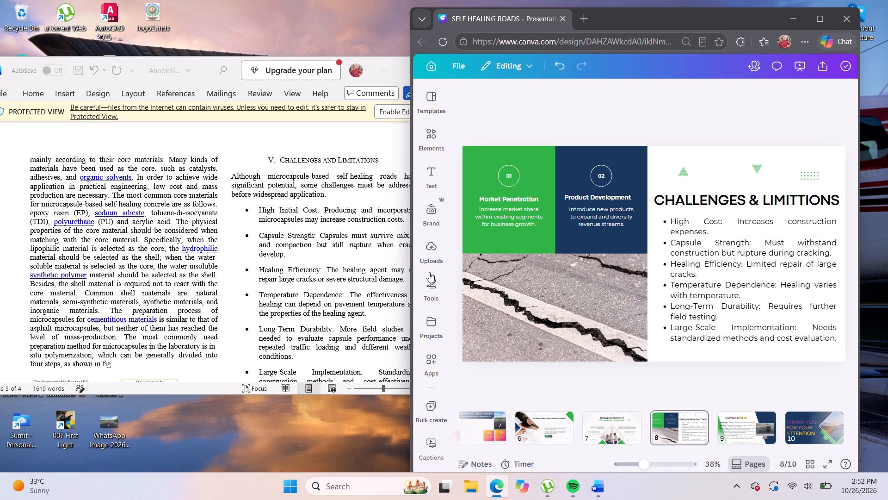
{"action": "scroll", "coordinate": [482, 416], "scroll_direction": "up", "scroll_amount": 2}
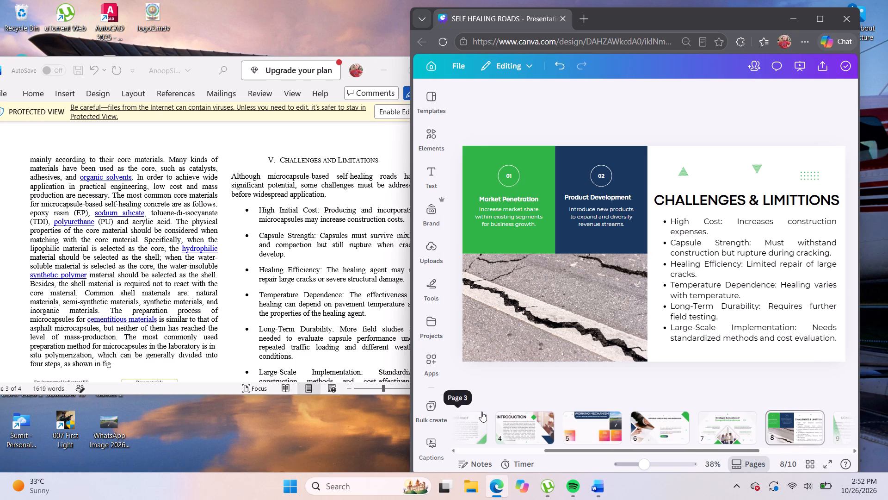
{"action": "scroll", "coordinate": [481, 411], "scroll_direction": "up", "scroll_amount": 5}
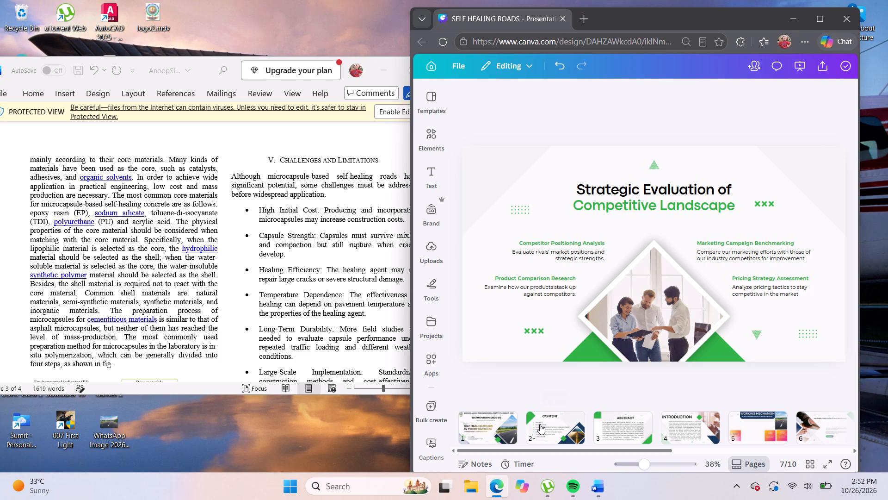
{"action": "scroll", "coordinate": [540, 424], "scroll_direction": "up", "scroll_amount": 1}
{"action": "left_click", "coordinate": [548, 431]}
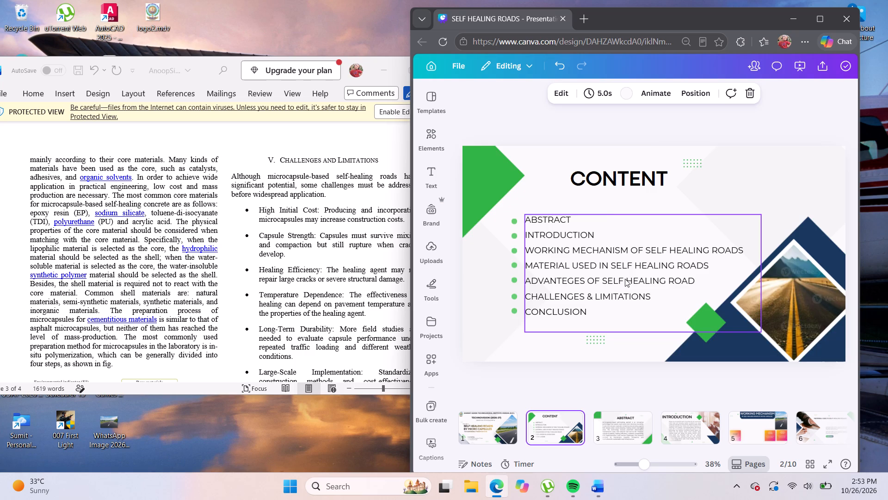
{"action": "scroll", "coordinate": [625, 279], "scroll_direction": "down", "scroll_amount": 7}
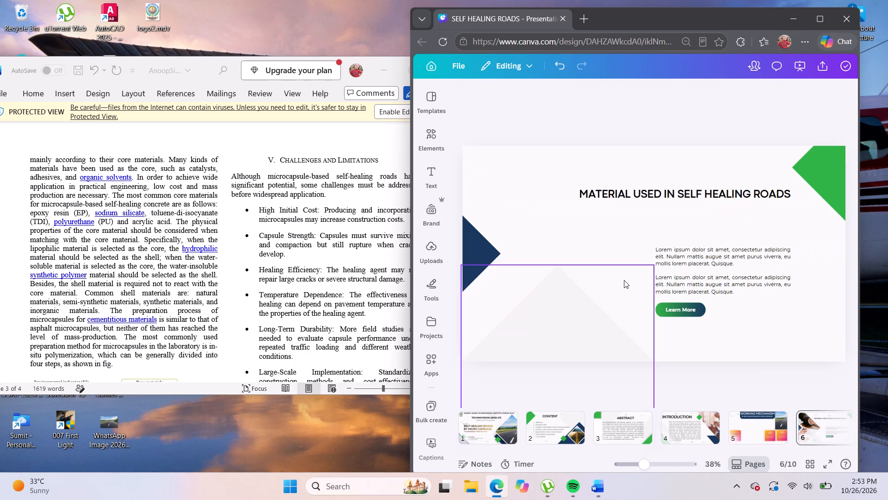
{"action": "scroll", "coordinate": [624, 280], "scroll_direction": "down", "scroll_amount": 4}
{"action": "scroll", "coordinate": [798, 444], "scroll_direction": "down", "scroll_amount": 1}
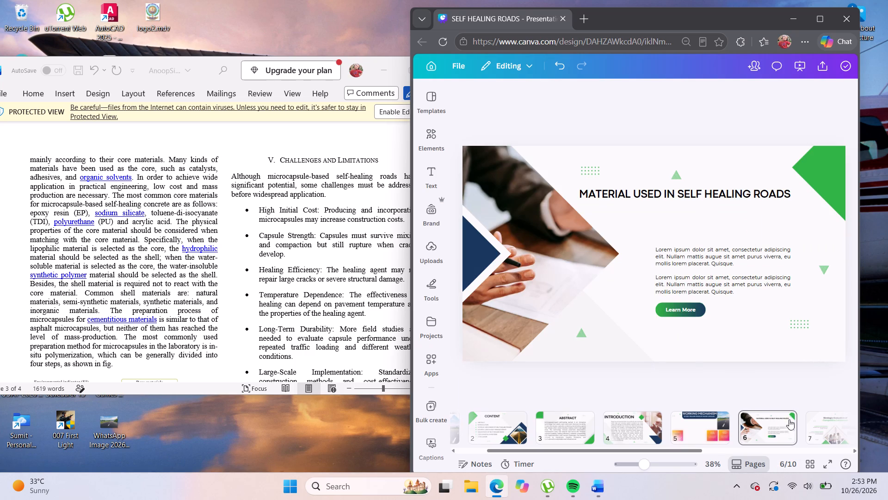
{"action": "scroll", "coordinate": [789, 419], "scroll_direction": "down", "scroll_amount": 2}
{"action": "left_click", "coordinate": [831, 430]}
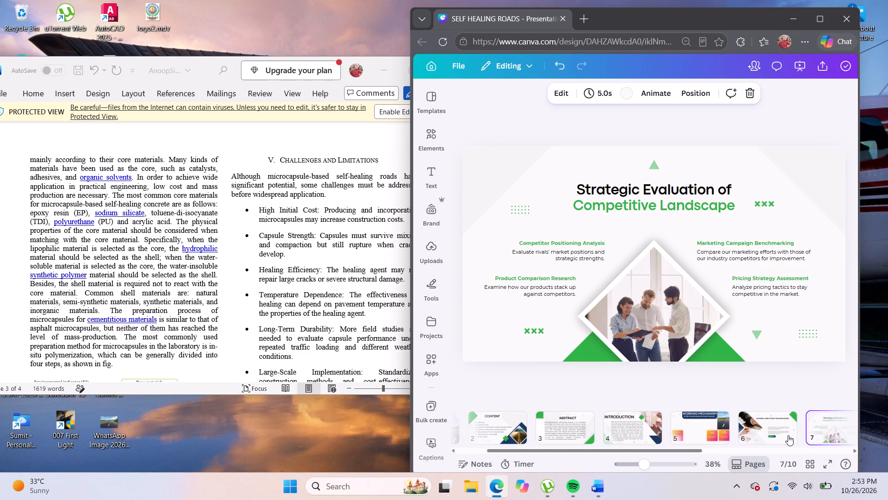
{"action": "scroll", "coordinate": [780, 434], "scroll_direction": "down", "scroll_amount": 3}
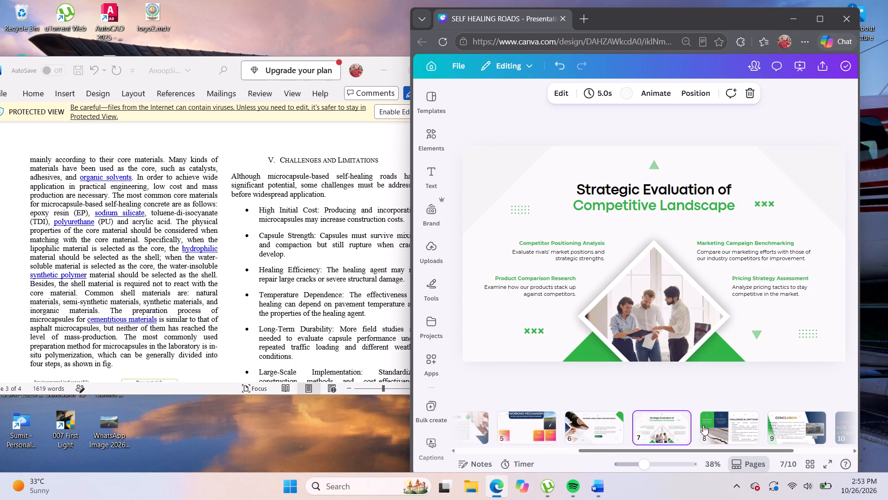
Replace the page 7 heading "Strategic Evaluation of Competitive Landscape" with "ADVANTEGES OH SELF HEALING ROADS".
{"action": "left_click", "coordinate": [654, 427]}
{"action": "left_click", "coordinate": [640, 199]}
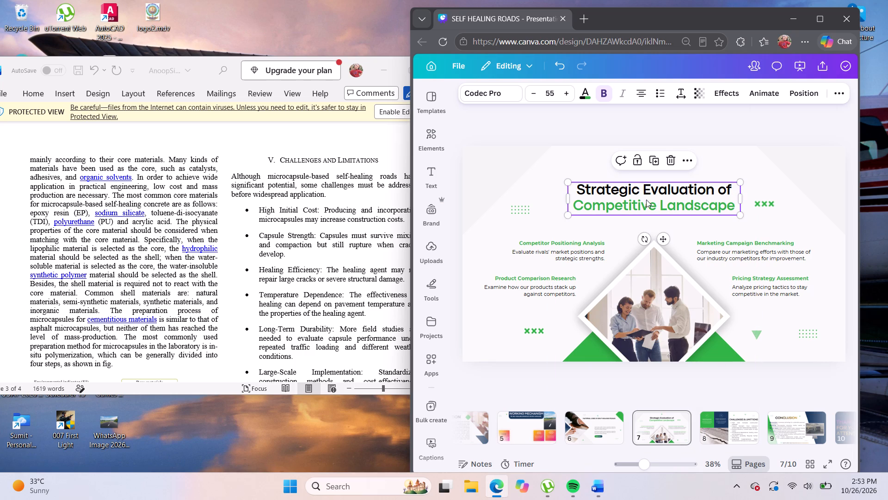
{"action": "left_click", "coordinate": [724, 205]}
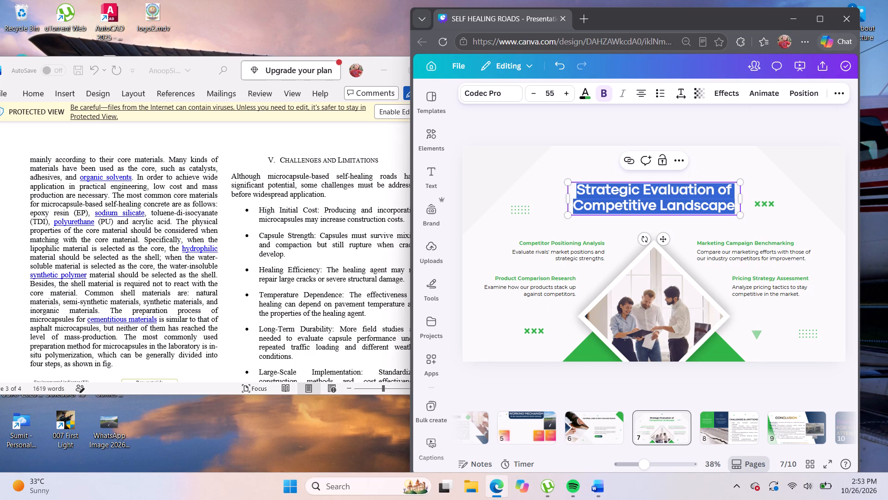
{"action": "key", "text": "BackSpace"}
{"action": "key", "text": "shift+a"}
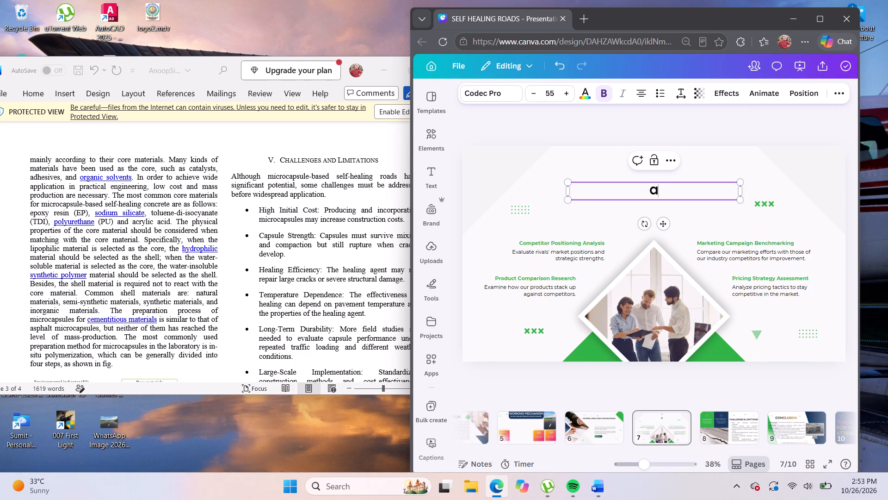
{"action": "key", "text": "BackSpace"}
{"action": "type", "text": "AD"}
{"action": "type", "text": "VANTE"}
{"action": "type", "text": "GES OH"}
{"action": "key", "text": "space"}
{"action": "type", "text": "SELF"}
{"action": "key", "text": "space"}
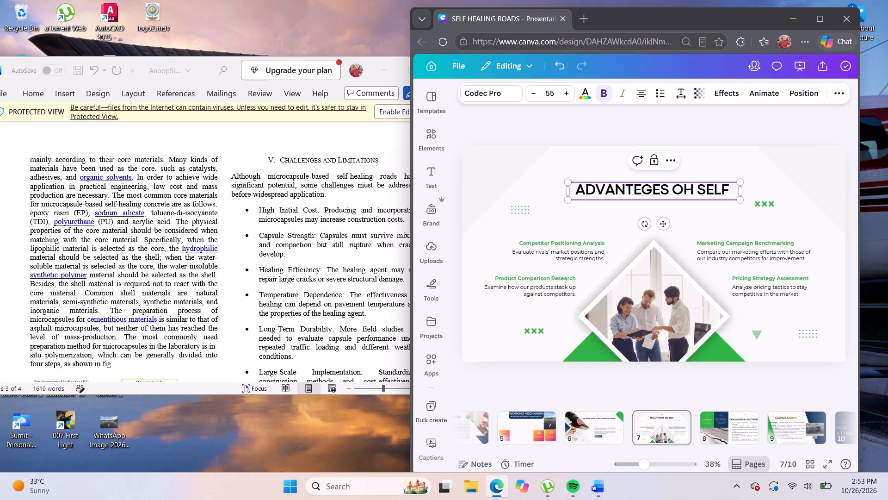
{"action": "type", "text": "HEALING ROAD"}
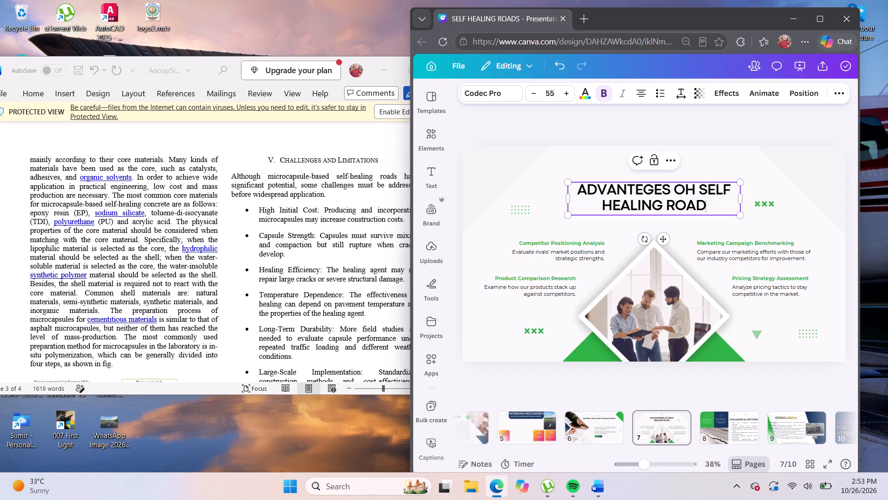
{"action": "key", "text": "s"}
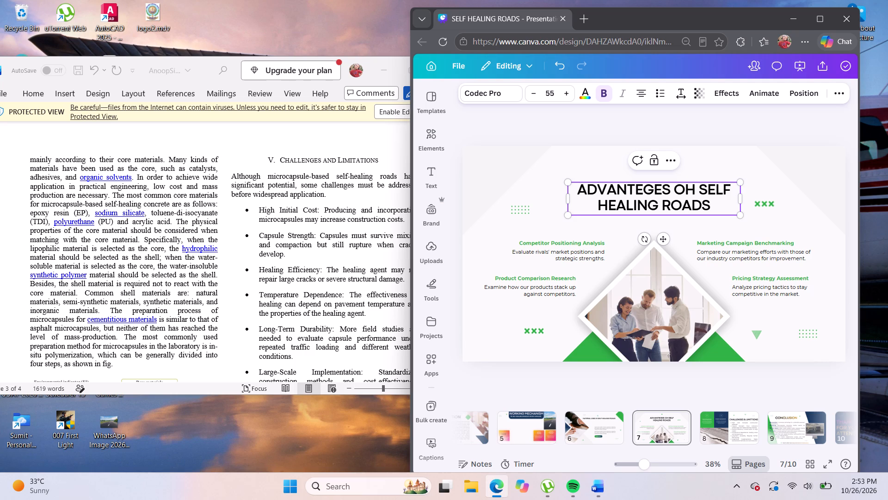
{"action": "left_click", "coordinate": [774, 176]}
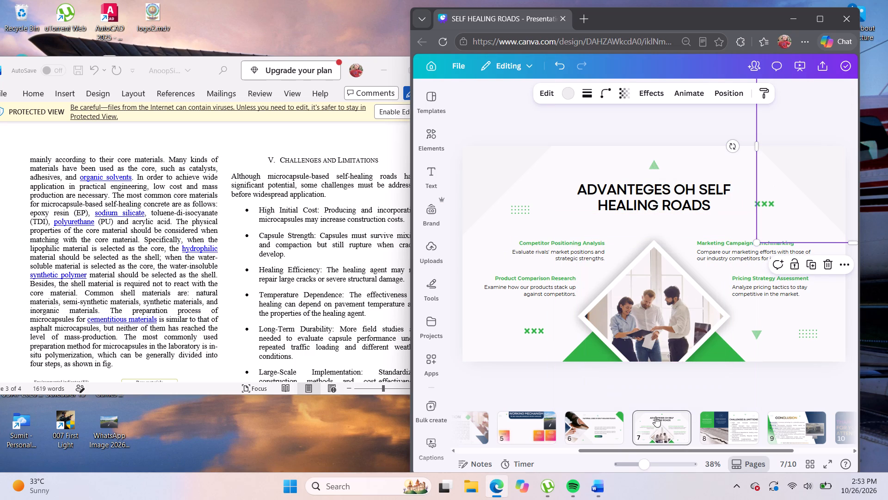
Review the CONTENT slide's topic list again and compare it with the material slide on page 6.
{"action": "scroll", "coordinate": [660, 420], "scroll_direction": "down", "scroll_amount": 1}
{"action": "scroll", "coordinate": [657, 420], "scroll_direction": "up", "scroll_amount": 1}
{"action": "left_click", "coordinate": [592, 434]}
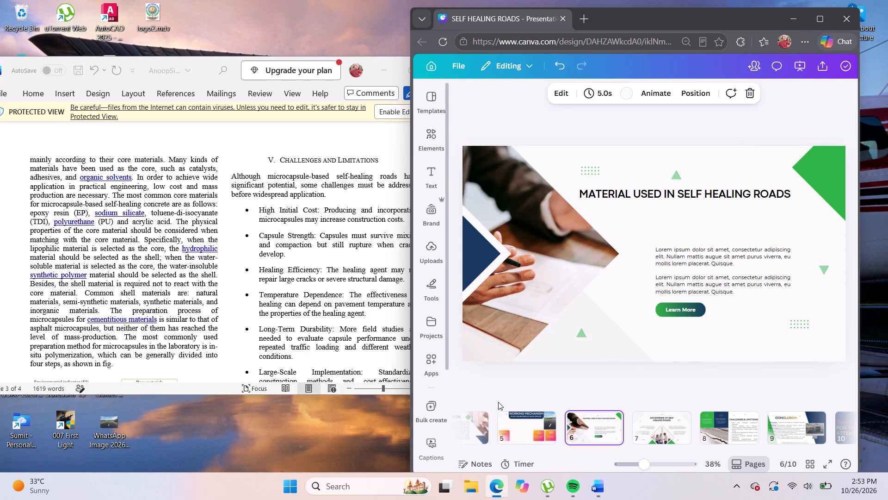
{"action": "scroll", "coordinate": [497, 408], "scroll_direction": "down", "scroll_amount": 5}
{"action": "scroll", "coordinate": [520, 425], "scroll_direction": "up", "scroll_amount": 3}
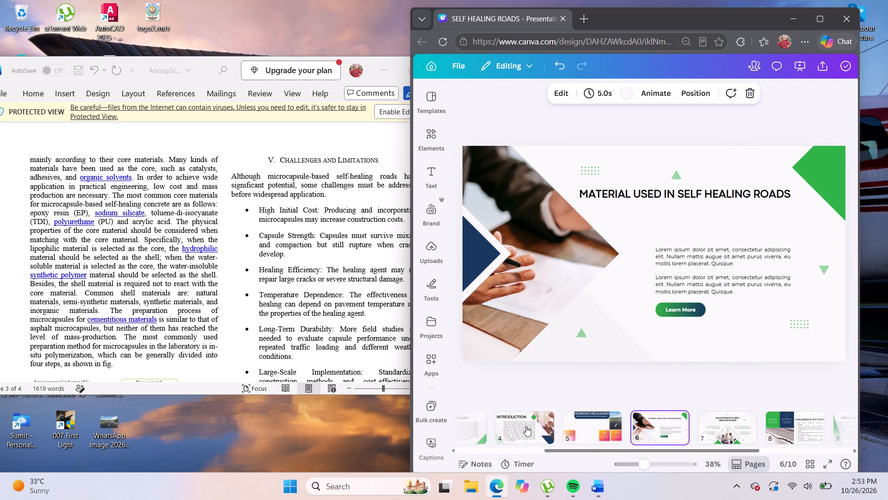
{"action": "scroll", "coordinate": [526, 426], "scroll_direction": "up", "scroll_amount": 3}
{"action": "left_click", "coordinate": [550, 438]}
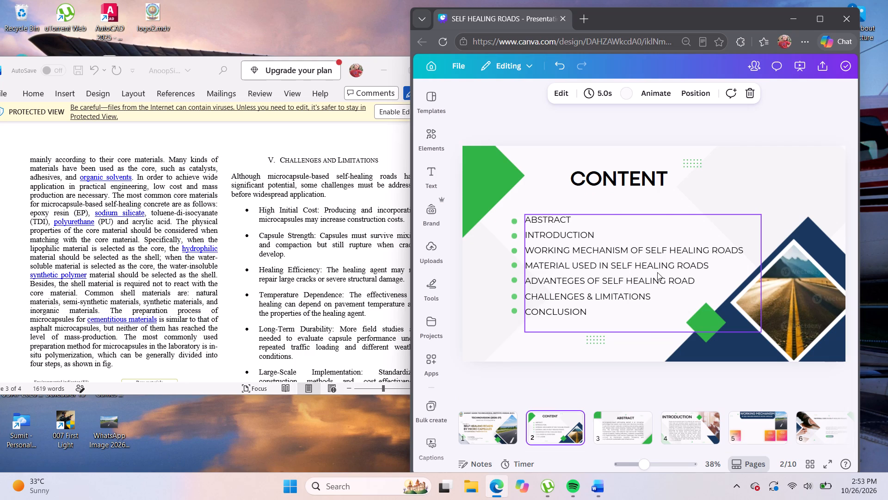
{"action": "scroll", "coordinate": [657, 274], "scroll_direction": "down", "scroll_amount": 1}
{"action": "scroll", "coordinate": [643, 346], "scroll_direction": "down", "scroll_amount": 5}
{"action": "scroll", "coordinate": [736, 417], "scroll_direction": "down", "scroll_amount": 2}
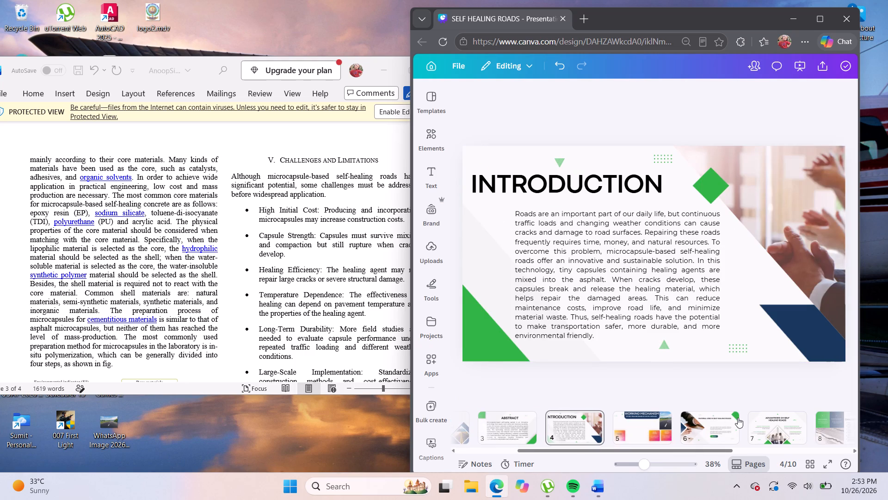
{"action": "left_click", "coordinate": [691, 432]}
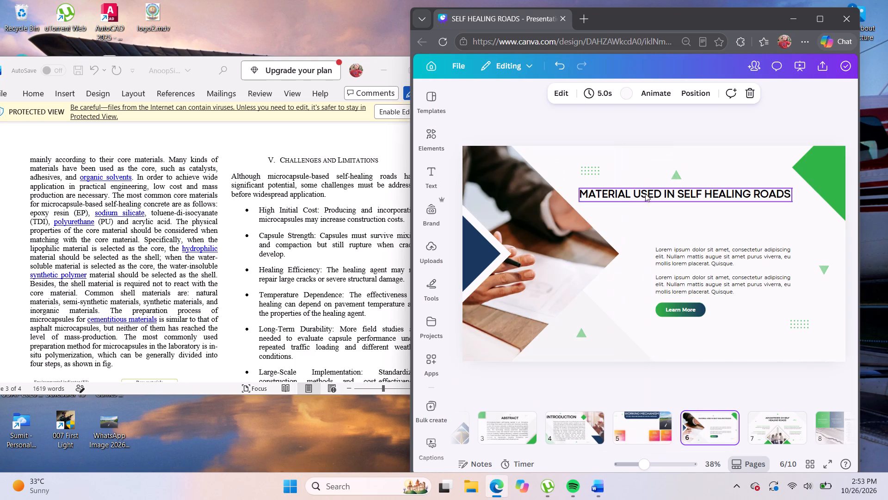
Examine the WORKING MECHANISM and MATERIAL USED IN SELF HEALING ROADS slides for template content still to replace.
{"action": "scroll", "coordinate": [668, 265], "scroll_direction": "up", "scroll_amount": 2}
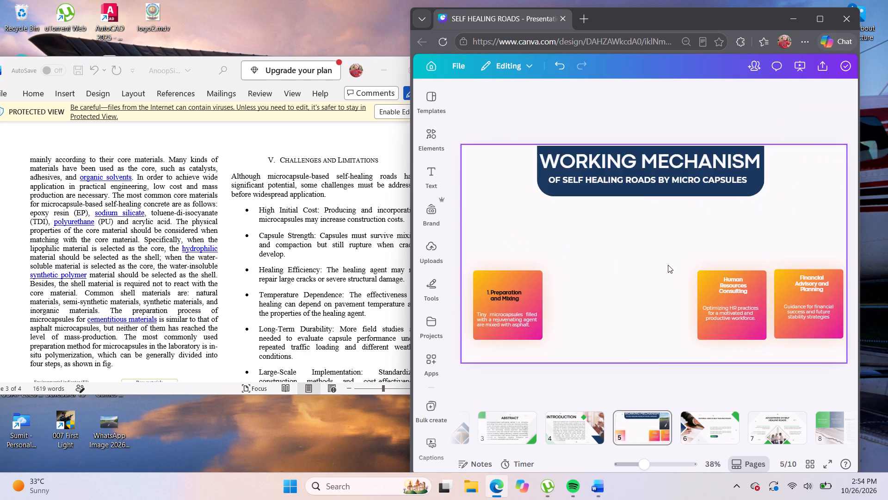
{"action": "scroll", "coordinate": [668, 265], "scroll_direction": "down", "scroll_amount": 4}
{"action": "scroll", "coordinate": [667, 265], "scroll_direction": "up", "scroll_amount": 5}
{"action": "scroll", "coordinate": [667, 265], "scroll_direction": "down", "scroll_amount": 8}
{"action": "scroll", "coordinate": [667, 265], "scroll_direction": "up", "scroll_amount": 9}
{"action": "scroll", "coordinate": [667, 265], "scroll_direction": "down", "scroll_amount": 8}
{"action": "scroll", "coordinate": [667, 265], "scroll_direction": "up", "scroll_amount": 8}
{"action": "scroll", "coordinate": [667, 265], "scroll_direction": "down", "scroll_amount": 7}
{"action": "scroll", "coordinate": [667, 265], "scroll_direction": "up", "scroll_amount": 7}
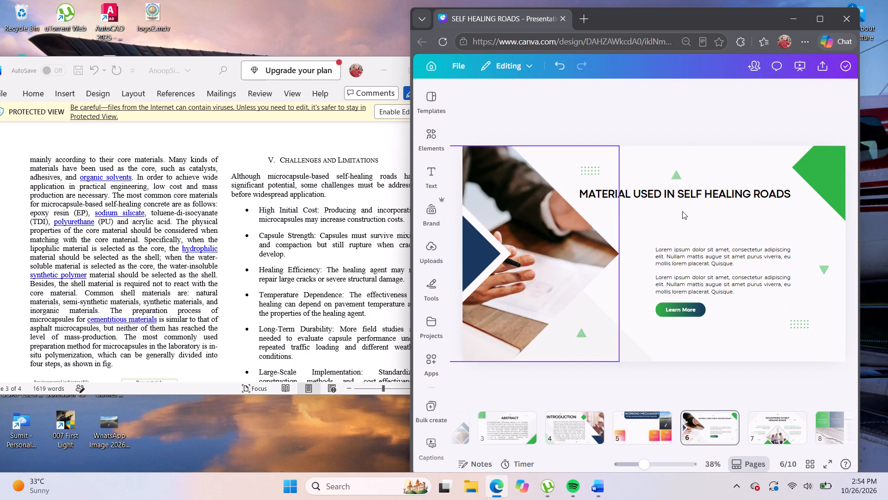
{"action": "left_click", "coordinate": [690, 306]}
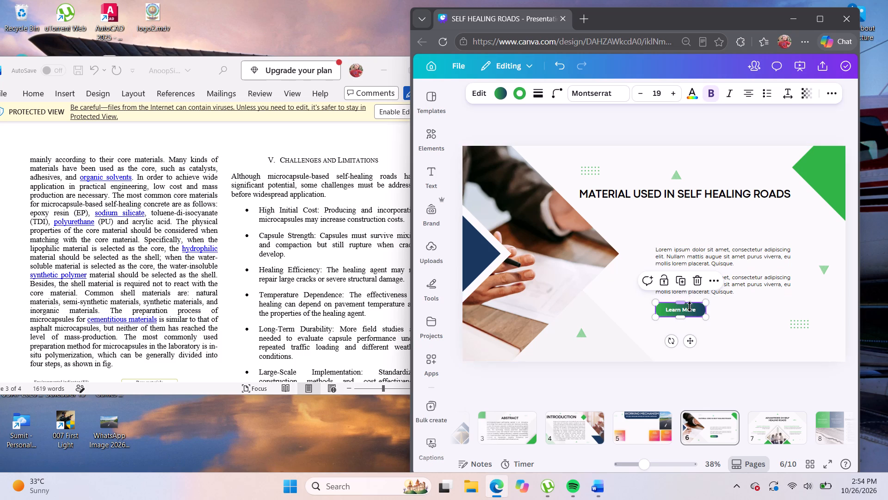
{"action": "left_click", "coordinate": [701, 274]}
{"action": "scroll", "coordinate": [710, 348], "scroll_direction": "up", "scroll_amount": 1}
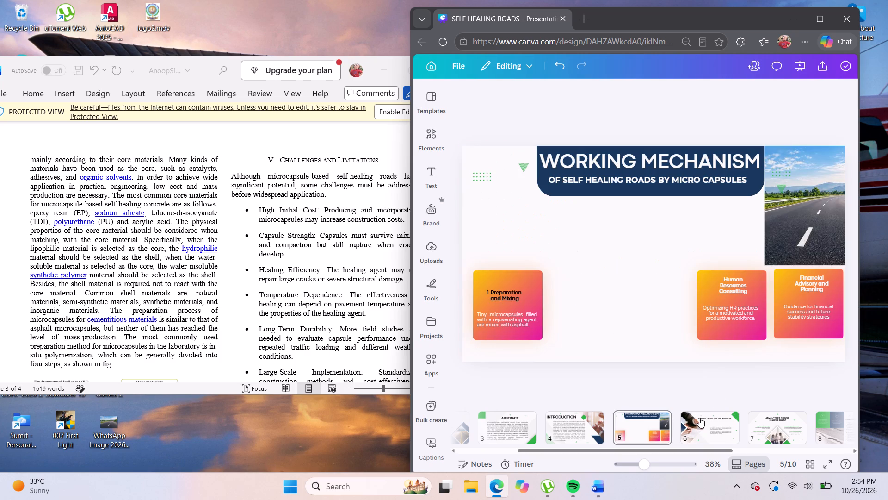
Inspect the template text blocks and the centre photo on the ADVANTEGES OH SELF HEALING ROADS slide.
{"action": "left_click", "coordinate": [775, 424]}
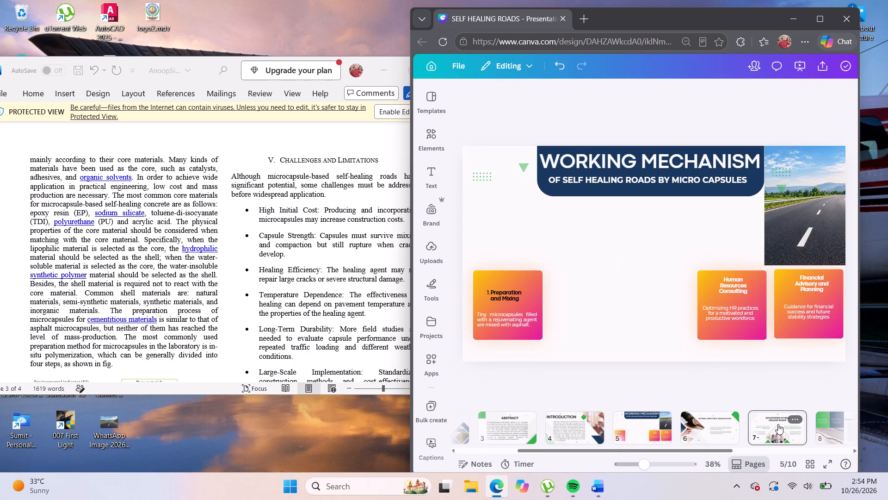
{"action": "scroll", "coordinate": [789, 424], "scroll_direction": "down", "scroll_amount": 2}
{"action": "scroll", "coordinate": [789, 424], "scroll_direction": "up", "scroll_amount": 4}
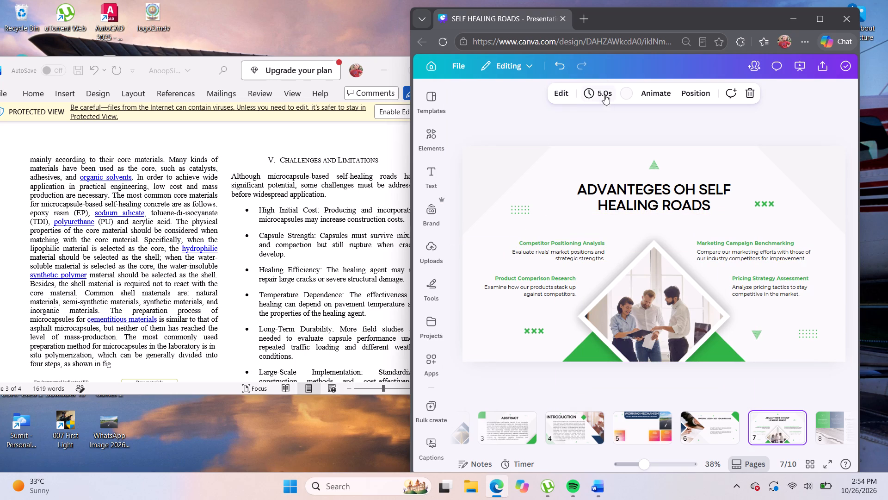
{"action": "left_click", "coordinate": [543, 243]}
{"action": "left_click", "coordinate": [501, 188]}
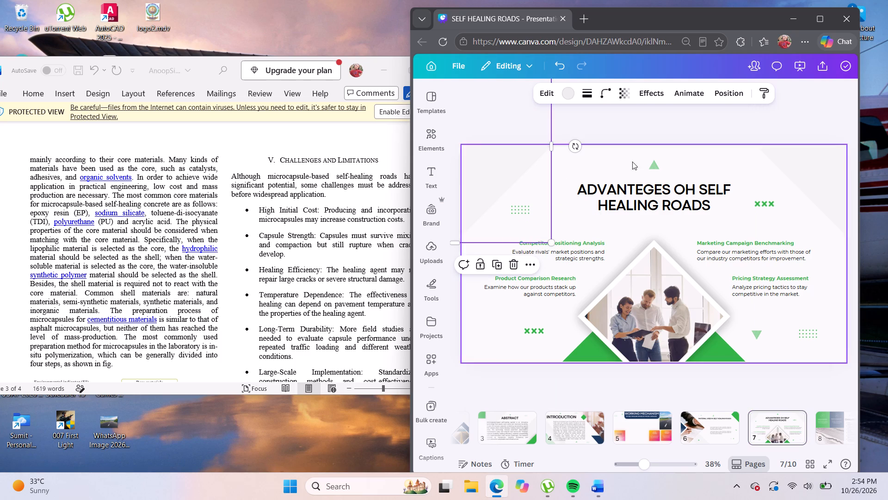
{"action": "left_click", "coordinate": [659, 282]}
{"action": "left_click", "coordinate": [540, 255]}
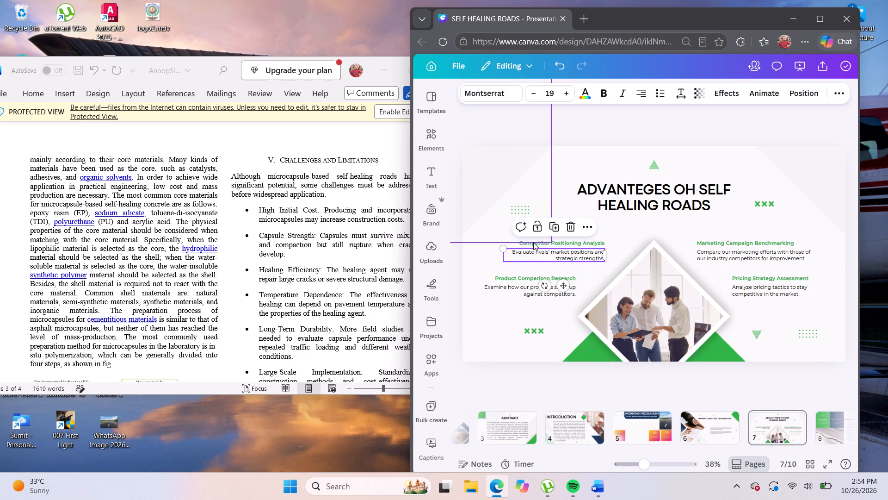
{"action": "left_click", "coordinate": [533, 241]}
{"action": "left_click", "coordinate": [493, 199]}
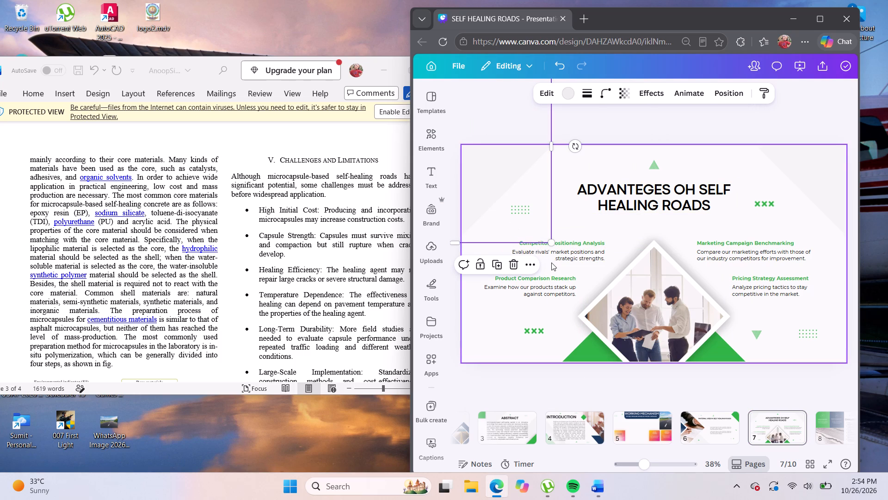
{"action": "left_click", "coordinate": [593, 247]}
{"action": "left_click", "coordinate": [552, 254]}
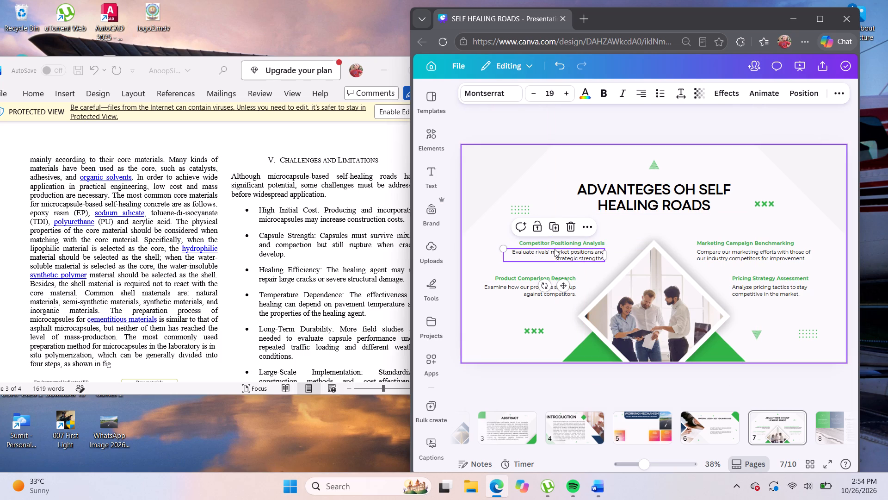
{"action": "left_click", "coordinate": [559, 241]}
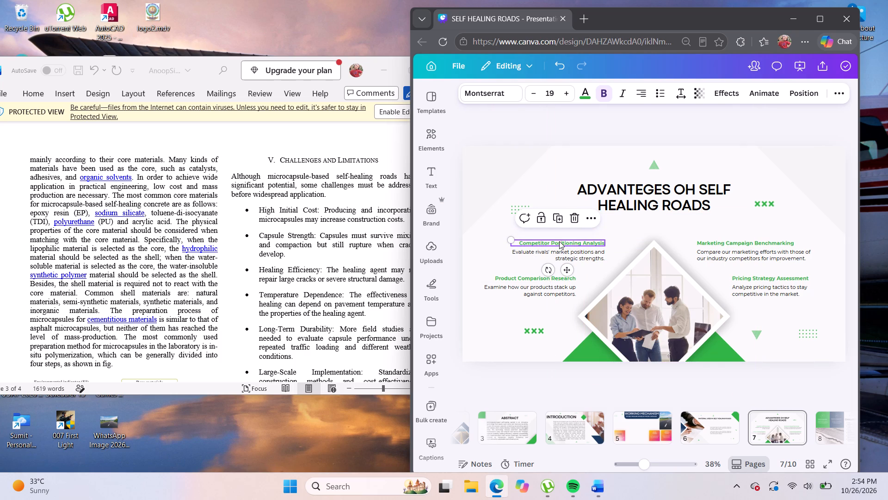
{"action": "left_click", "coordinate": [561, 249]}
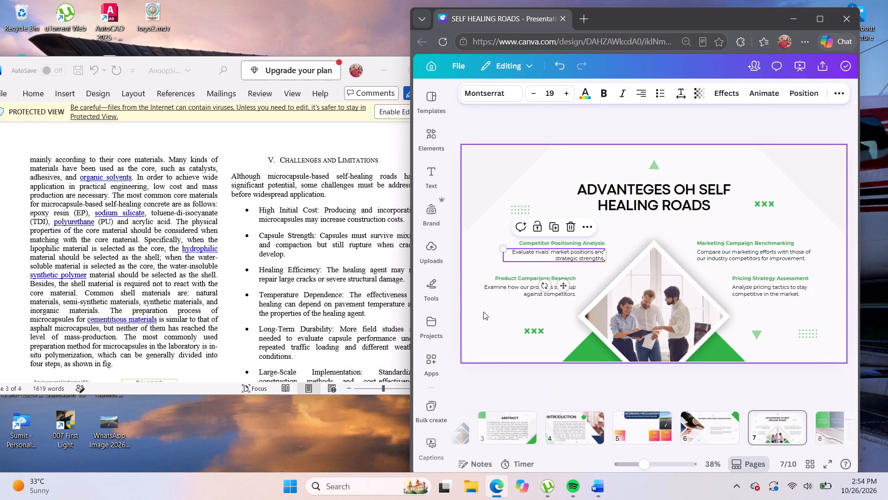
{"action": "left_click", "coordinate": [491, 286]}
{"action": "left_click", "coordinate": [502, 275]}
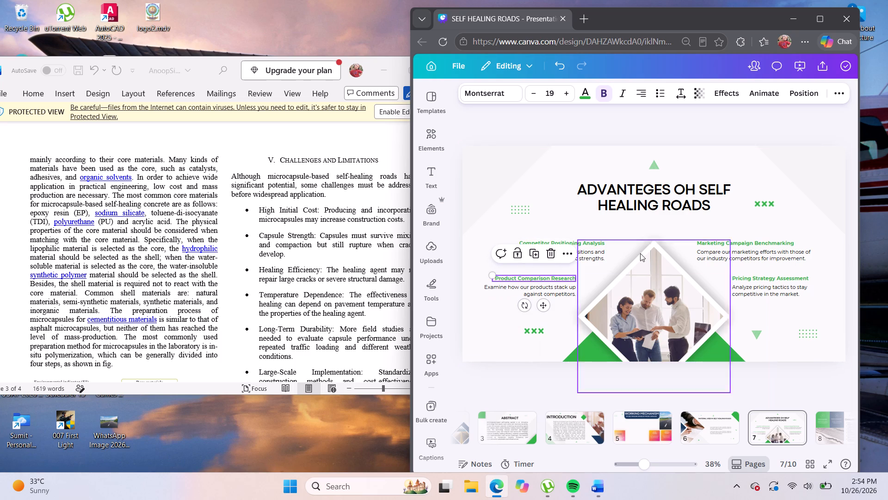
{"action": "left_click", "coordinate": [658, 247]}
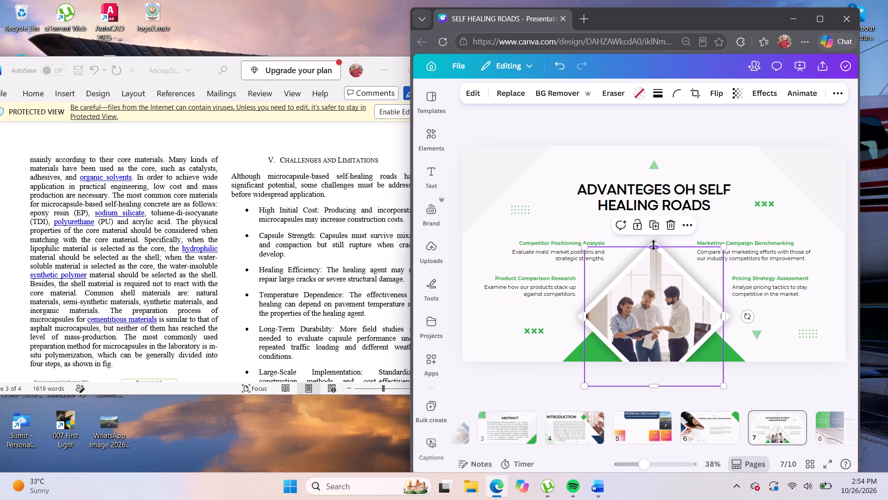
{"action": "left_click", "coordinate": [654, 245]}
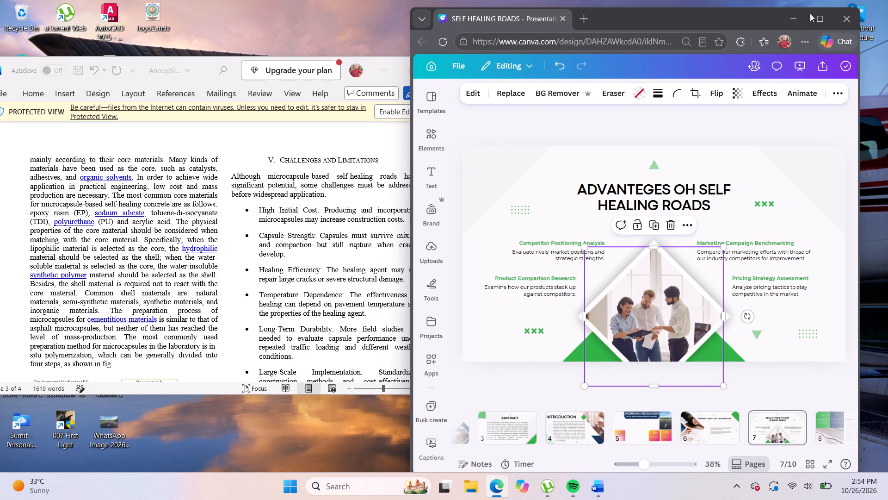
Maximize the browser window and review the slides from page 7 to the closing slide and back to WORKING MECHANISM for leftover template content.
{"action": "left_click", "coordinate": [820, 17]}
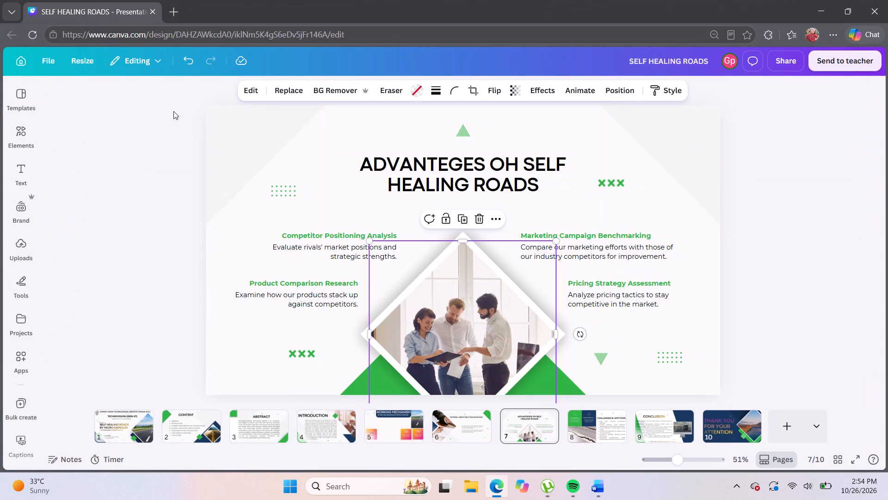
{"action": "scroll", "coordinate": [227, 153], "scroll_direction": "down", "scroll_amount": 3}
{"action": "scroll", "coordinate": [227, 151], "scroll_direction": "up", "scroll_amount": 4}
{"action": "scroll", "coordinate": [227, 151], "scroll_direction": "down", "scroll_amount": 1}
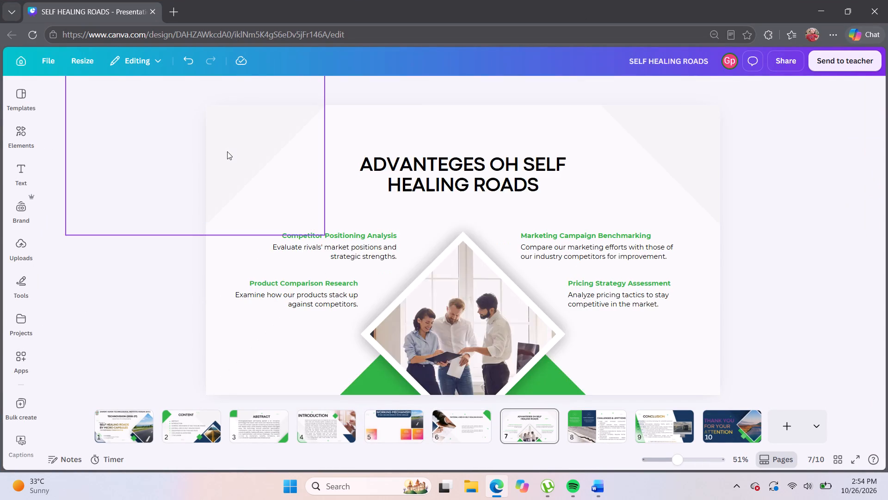
{"action": "scroll", "coordinate": [227, 151], "scroll_direction": "down", "scroll_amount": 2}
{"action": "scroll", "coordinate": [227, 151], "scroll_direction": "up", "scroll_amount": 2}
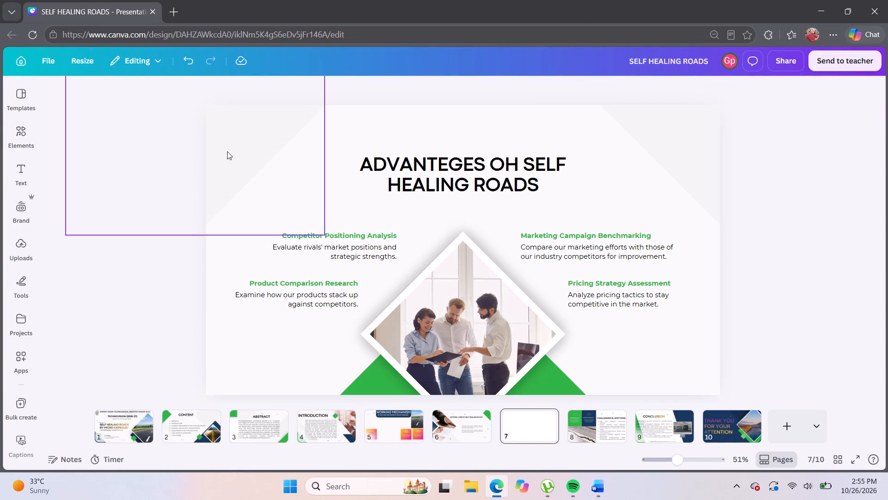
{"action": "scroll", "coordinate": [227, 151], "scroll_direction": "up", "scroll_amount": 1}
{"action": "scroll", "coordinate": [227, 151], "scroll_direction": "down", "scroll_amount": 4}
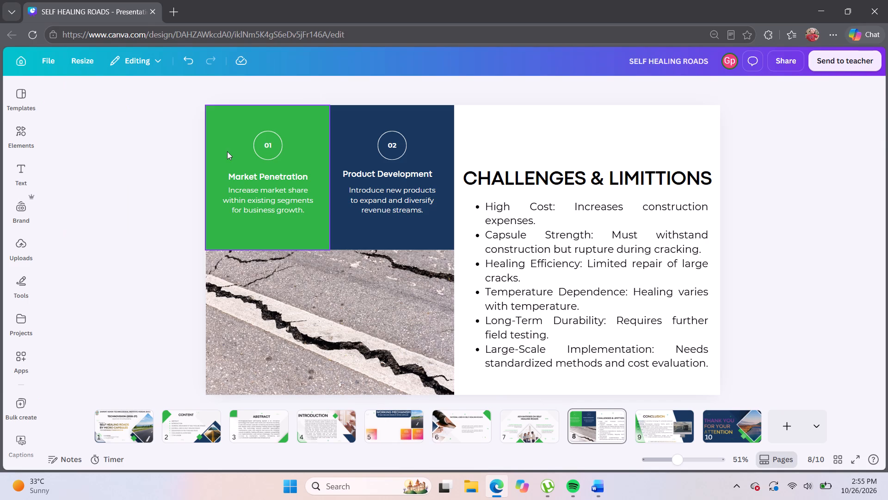
{"action": "scroll", "coordinate": [228, 151], "scroll_direction": "down", "scroll_amount": 2}
{"action": "scroll", "coordinate": [228, 151], "scroll_direction": "up", "scroll_amount": 1}
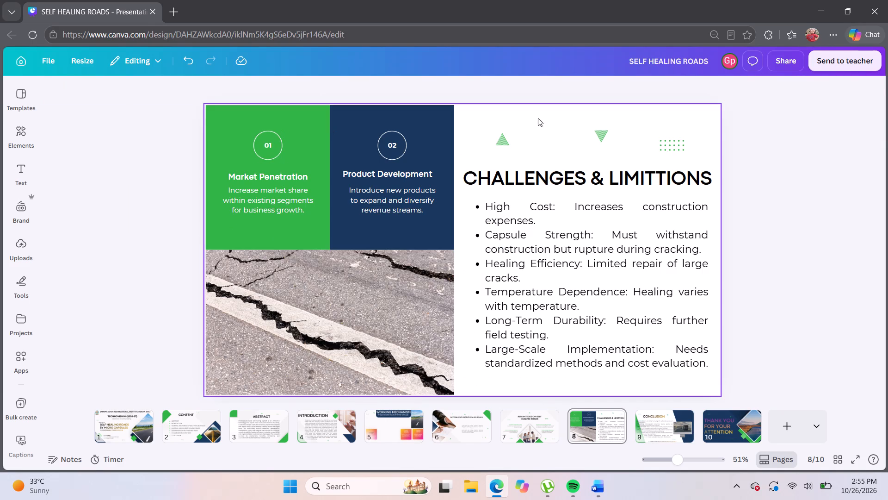
{"action": "scroll", "coordinate": [718, 133], "scroll_direction": "down", "scroll_amount": 2}
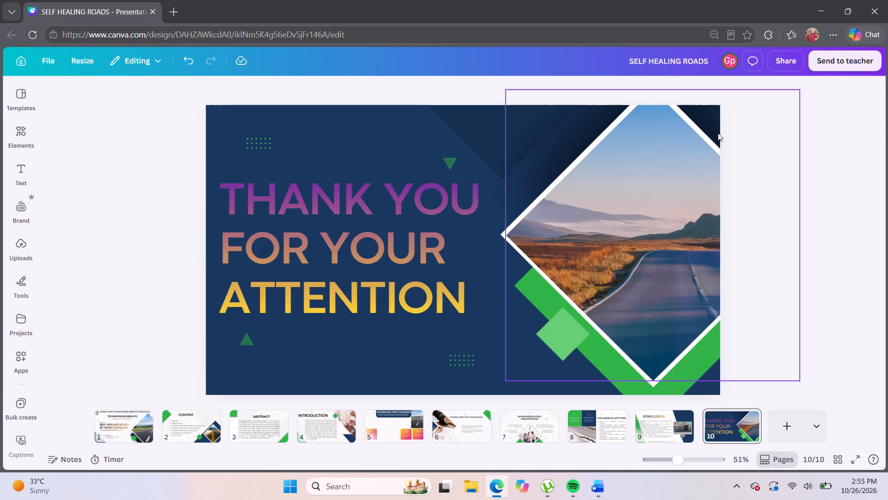
{"action": "scroll", "coordinate": [718, 133], "scroll_direction": "up", "scroll_amount": 3}
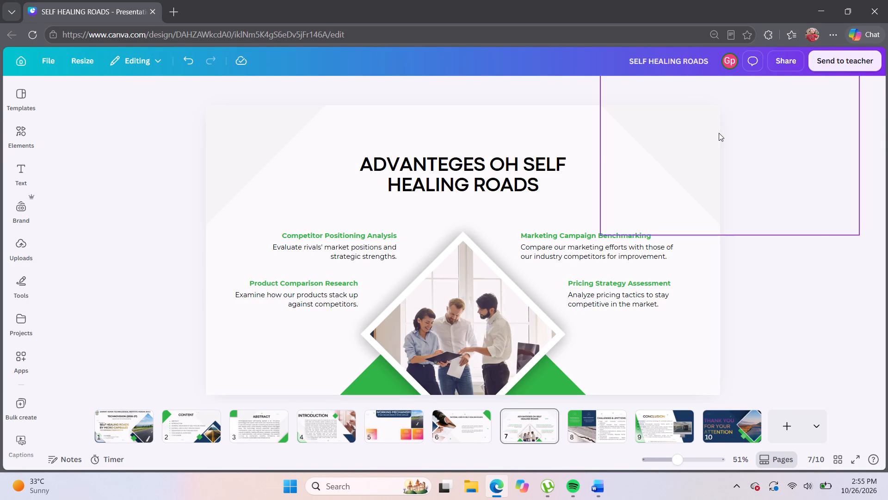
{"action": "scroll", "coordinate": [719, 133], "scroll_direction": "up", "scroll_amount": 2}
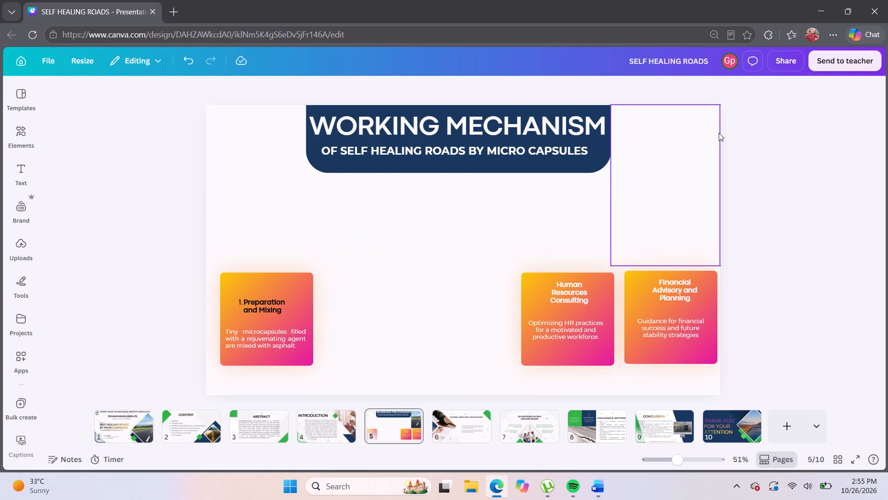
{"action": "scroll", "coordinate": [719, 133], "scroll_direction": "up", "scroll_amount": 1}
{"action": "scroll", "coordinate": [719, 133], "scroll_direction": "down", "scroll_amount": 1}
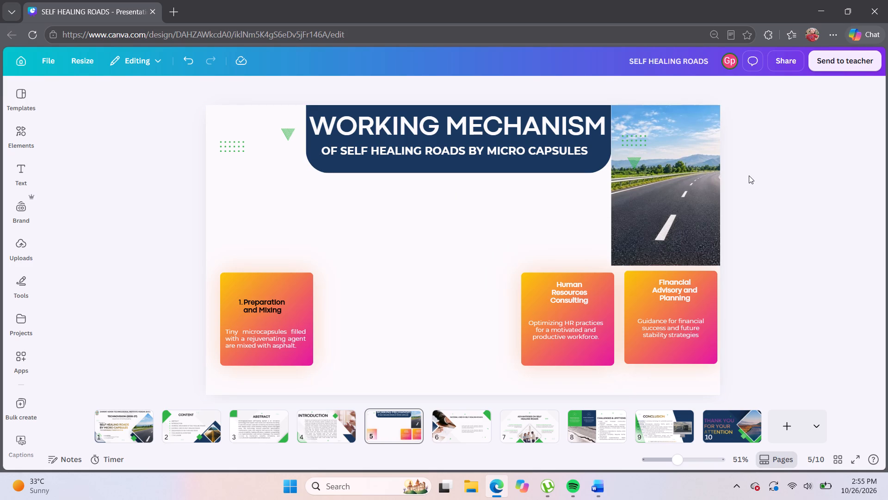
Widen the background of the Human Resources Consulting card slightly on the WORKING MECHANISM slide.
{"action": "left_click", "coordinate": [648, 179]}
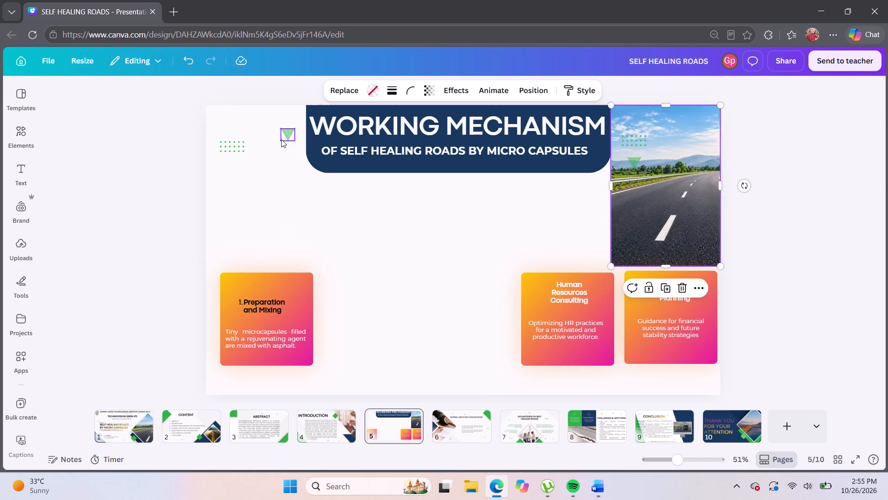
{"action": "left_click", "coordinate": [276, 169]}
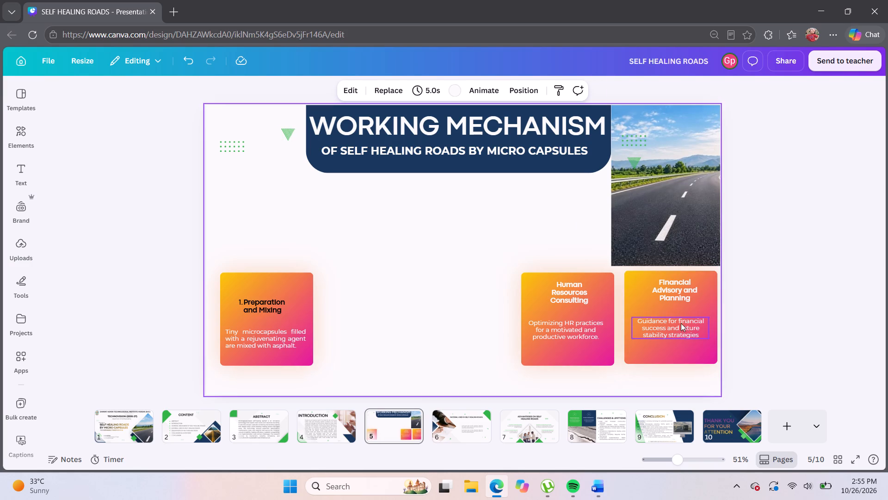
{"action": "left_click", "coordinate": [653, 303]}
{"action": "left_click", "coordinate": [529, 297]}
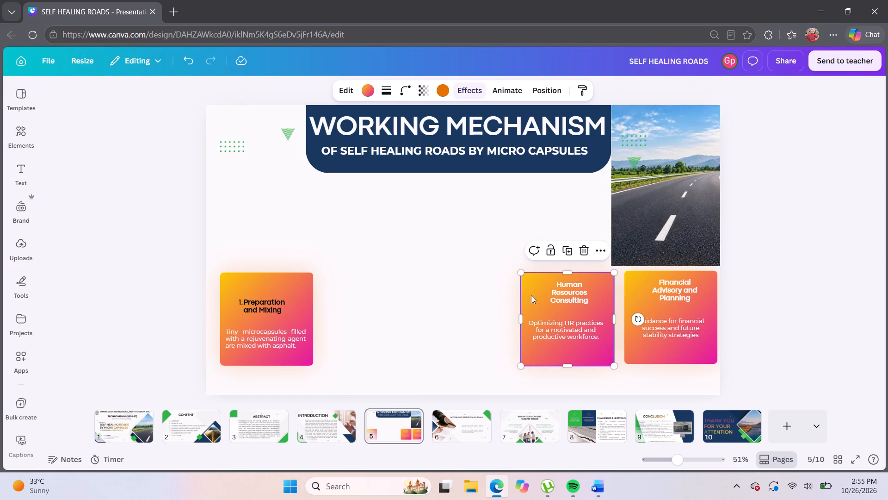
{"action": "left_click", "coordinate": [518, 272]}
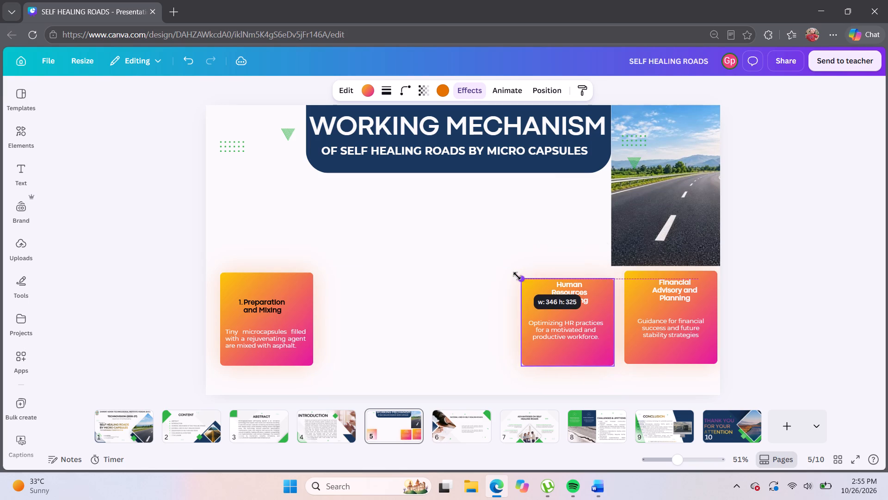
Narrow the background of the Preparation and Mixing card slightly and nudge it into place behind its text.
{"action": "left_click", "coordinate": [254, 275]}
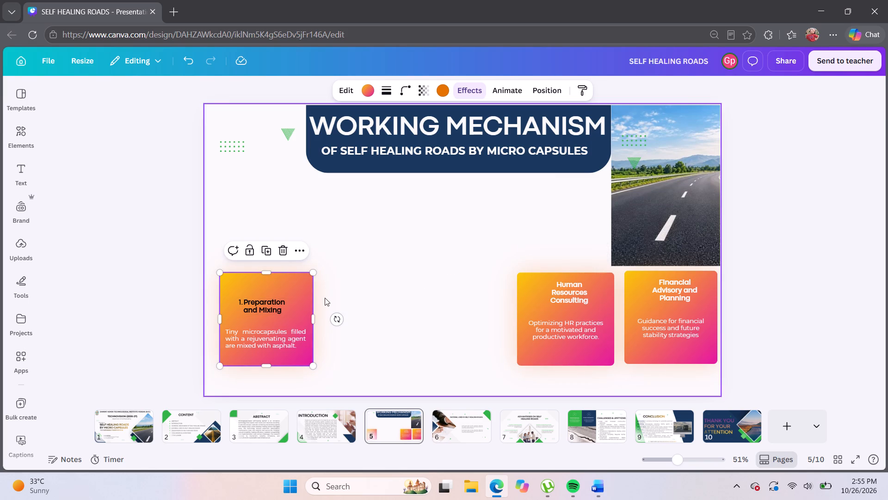
{"action": "left_click_drag", "start_coordinate": [311, 322], "coordinate": [345, 319]}
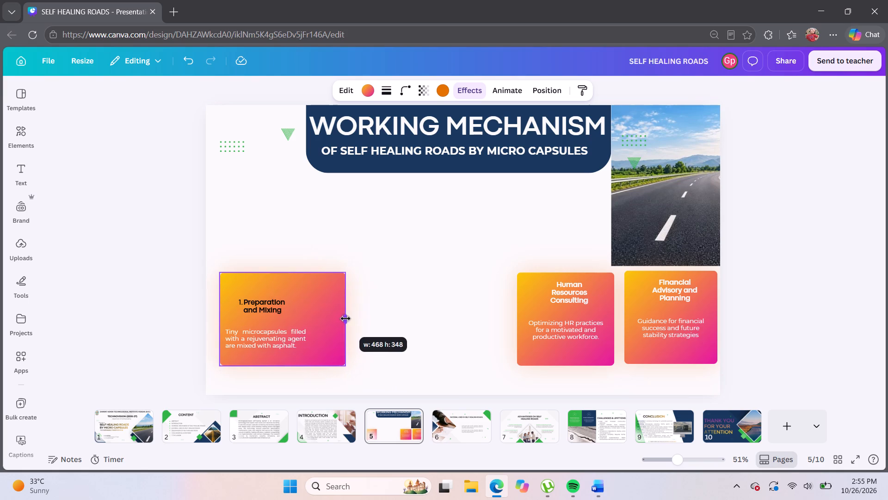
{"action": "left_click_drag", "start_coordinate": [345, 319], "coordinate": [305, 322]}
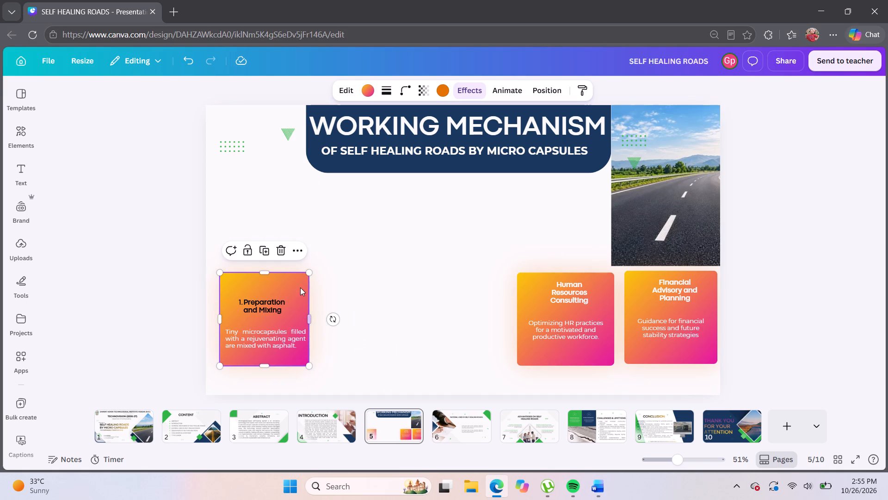
{"action": "left_click_drag", "start_coordinate": [285, 287], "coordinate": [266, 285]}
{"action": "right_click", "coordinate": [291, 281]}
{"action": "left_click", "coordinate": [266, 281]}
{"action": "left_click_drag", "start_coordinate": [266, 280], "coordinate": [261, 283]}
{"action": "left_click", "coordinate": [356, 234]}
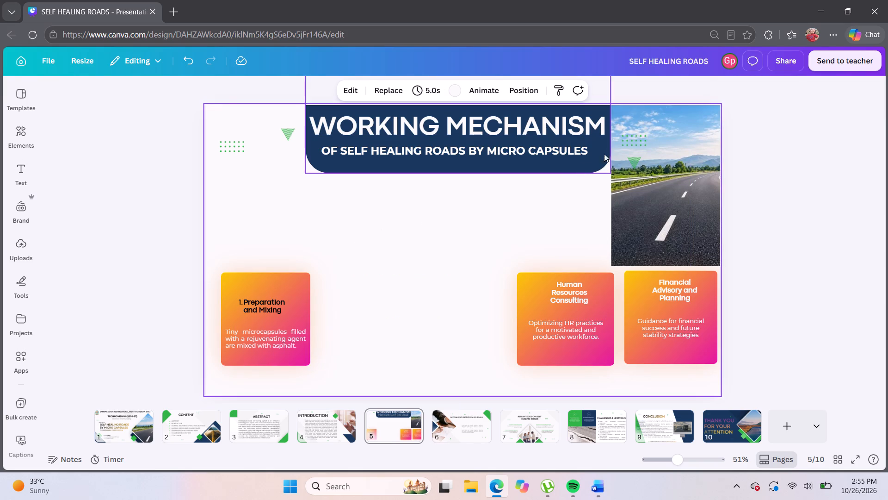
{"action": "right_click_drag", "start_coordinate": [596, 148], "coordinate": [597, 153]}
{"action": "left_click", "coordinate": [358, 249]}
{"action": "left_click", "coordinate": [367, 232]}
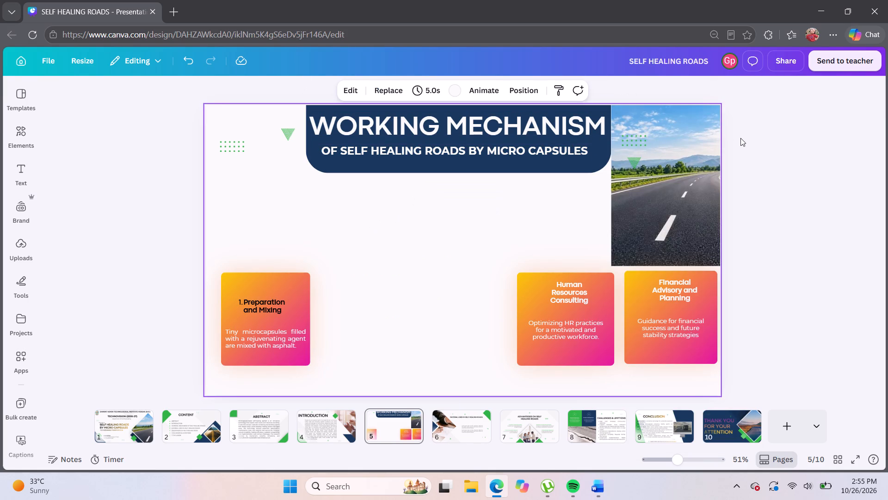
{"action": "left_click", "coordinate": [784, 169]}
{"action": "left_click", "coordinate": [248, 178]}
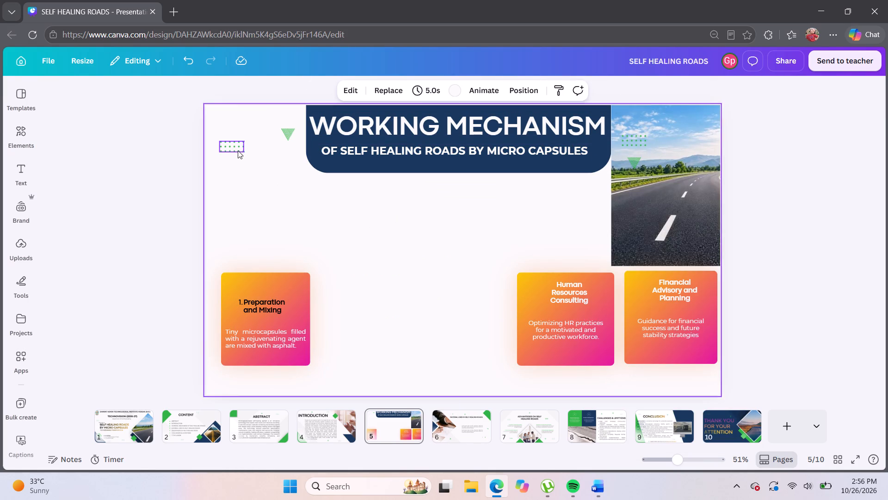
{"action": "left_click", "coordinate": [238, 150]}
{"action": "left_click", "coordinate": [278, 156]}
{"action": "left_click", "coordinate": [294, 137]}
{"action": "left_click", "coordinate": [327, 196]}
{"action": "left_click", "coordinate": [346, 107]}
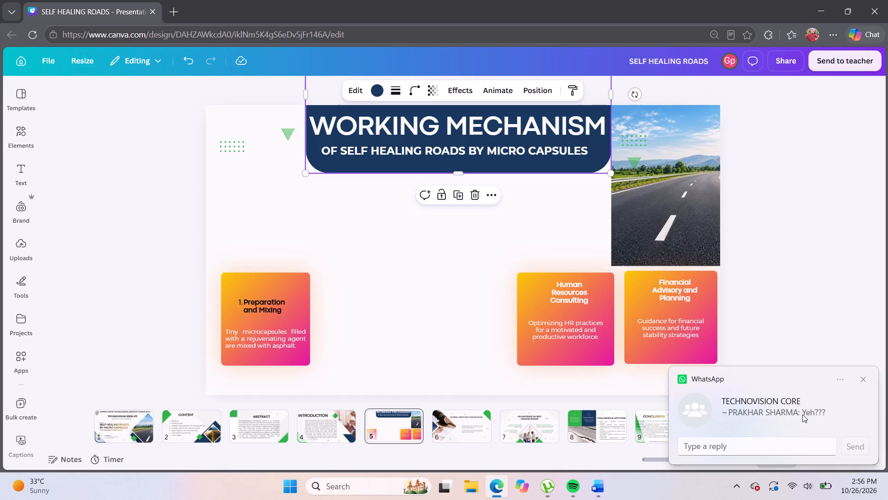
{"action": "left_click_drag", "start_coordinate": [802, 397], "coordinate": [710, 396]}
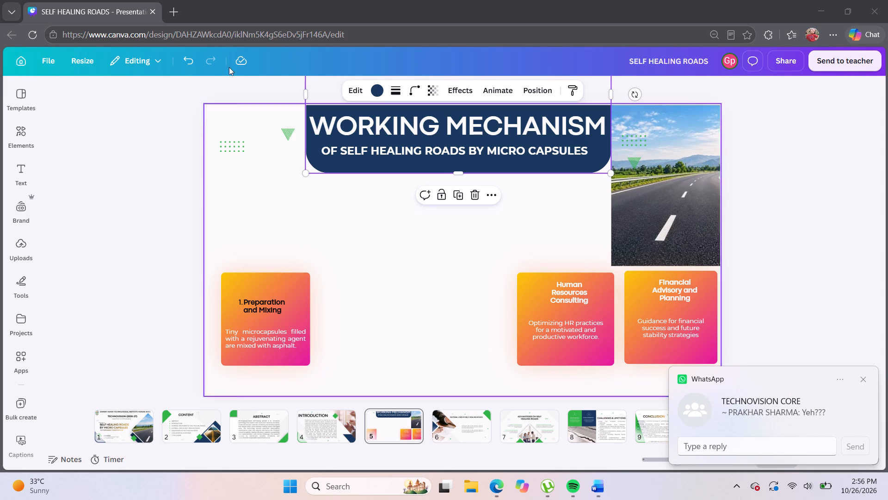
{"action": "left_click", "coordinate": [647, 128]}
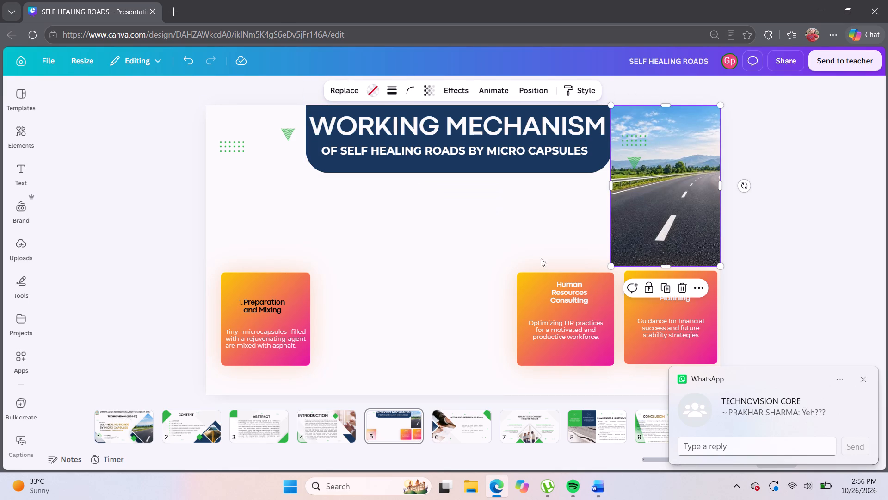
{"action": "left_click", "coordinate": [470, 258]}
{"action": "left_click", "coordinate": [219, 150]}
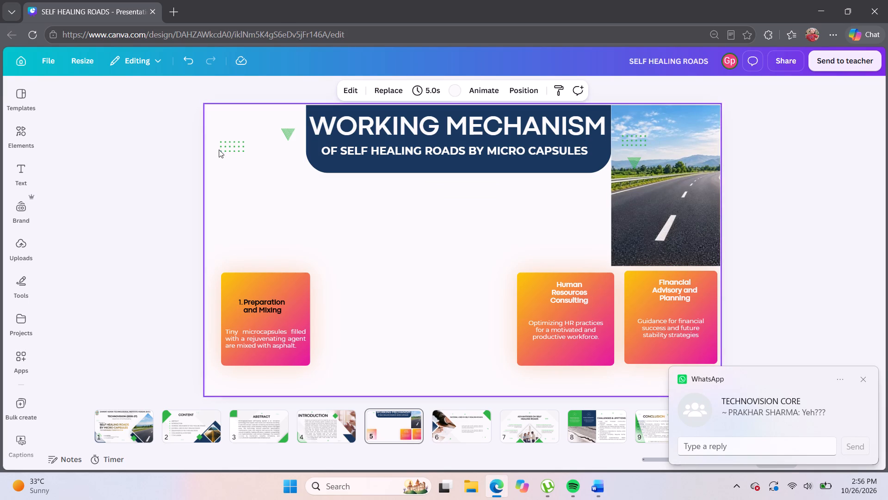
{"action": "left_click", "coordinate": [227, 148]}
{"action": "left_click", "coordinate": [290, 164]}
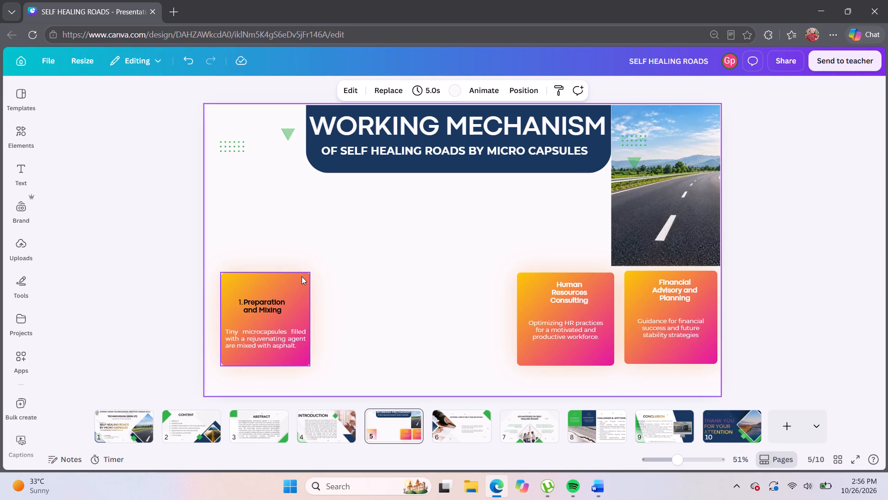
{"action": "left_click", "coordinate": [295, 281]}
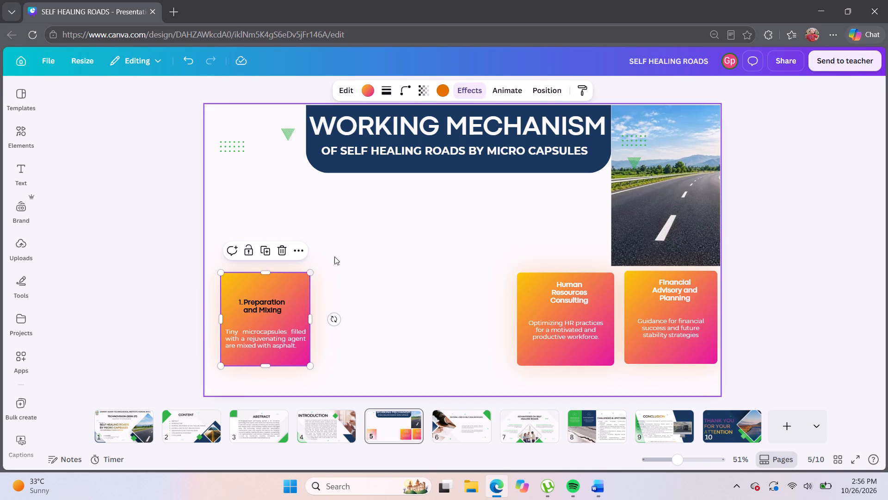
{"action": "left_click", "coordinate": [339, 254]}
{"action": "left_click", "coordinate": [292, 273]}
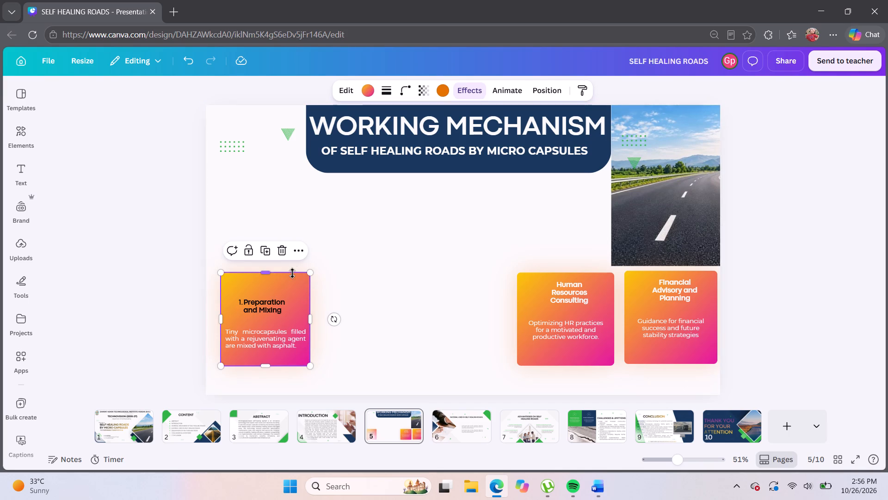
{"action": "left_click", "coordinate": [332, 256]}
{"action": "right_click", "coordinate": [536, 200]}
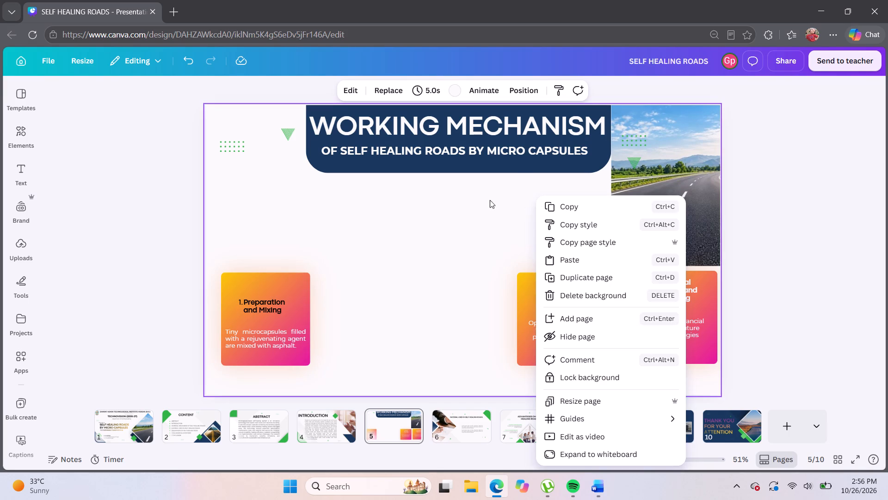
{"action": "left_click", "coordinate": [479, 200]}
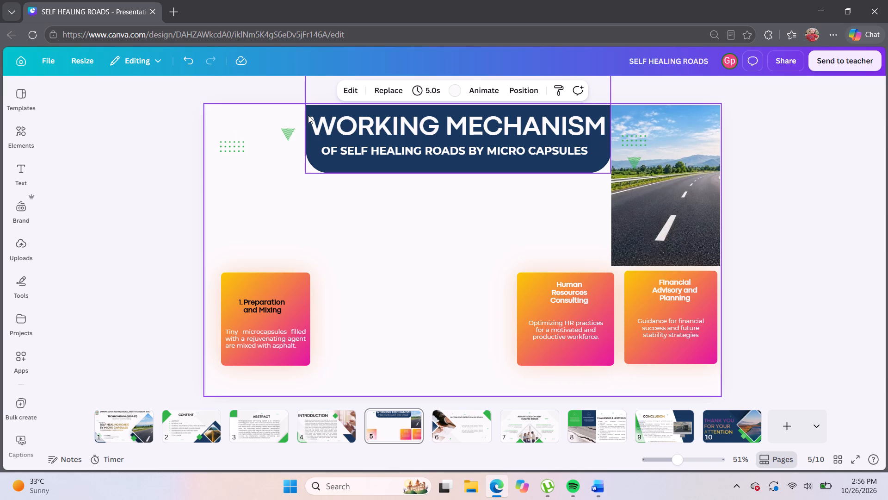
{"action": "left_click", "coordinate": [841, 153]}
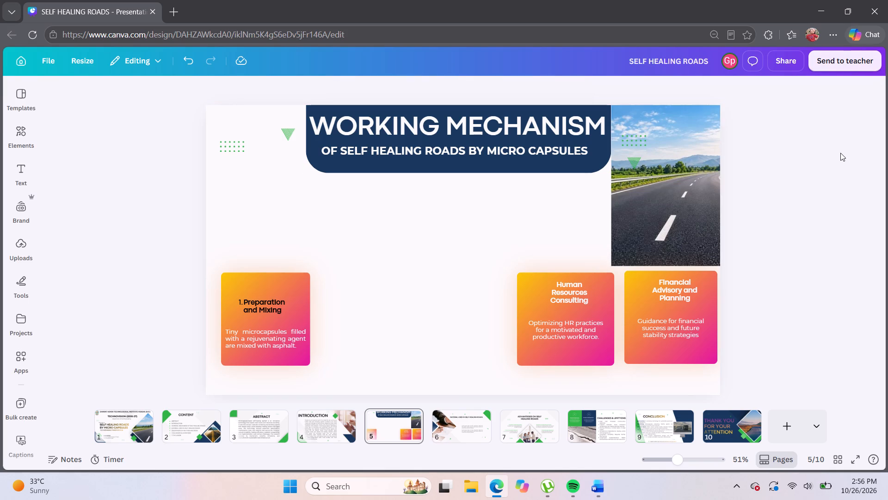
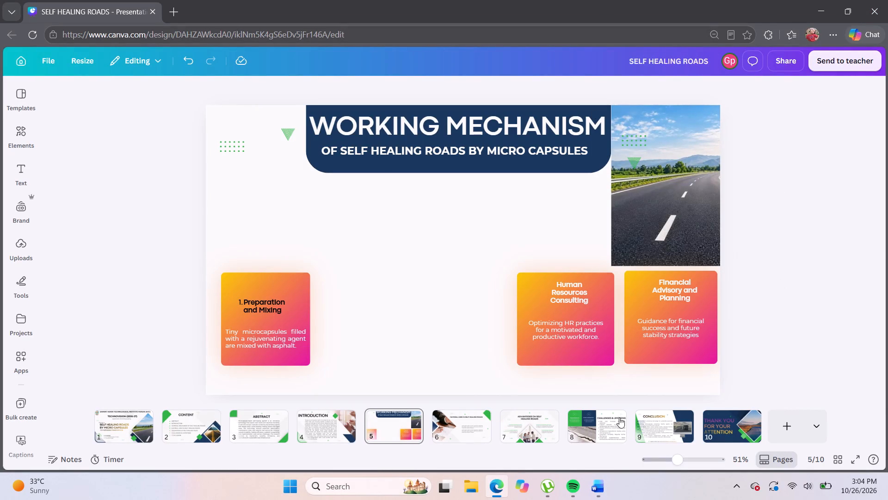
Compare slides 6 to 8, and examine the centre photo, its diamond frame and the green shapes on the ADVANTEGES OH SELF HEALING ROADS slide.
{"action": "left_click", "coordinate": [478, 425]}
{"action": "left_click", "coordinate": [534, 440]}
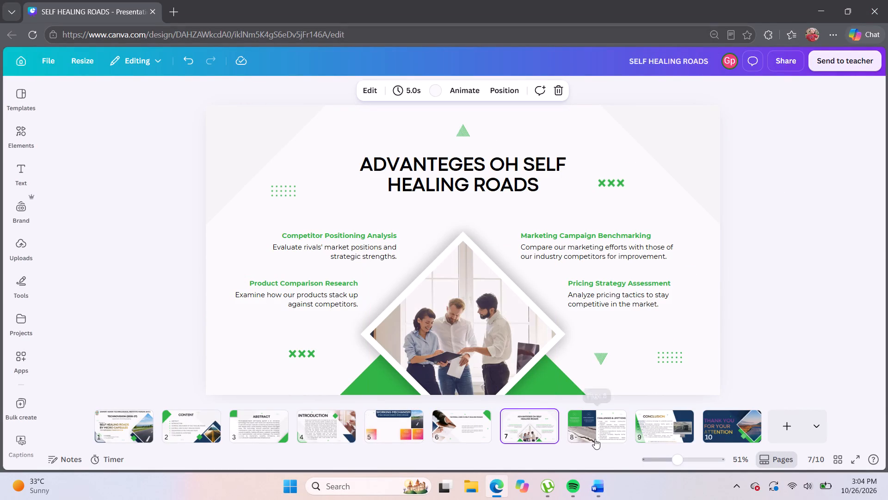
{"action": "left_click", "coordinate": [596, 424]}
{"action": "left_click", "coordinate": [545, 437]}
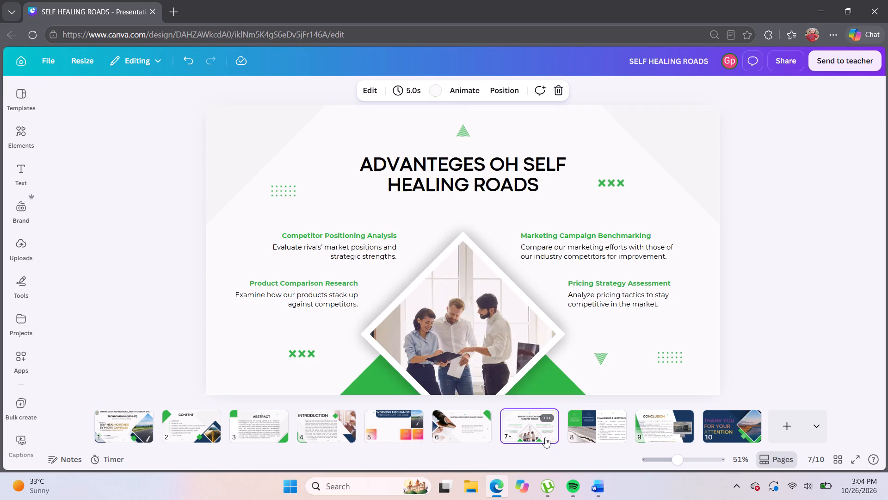
{"action": "left_click", "coordinate": [587, 438]}
{"action": "left_click", "coordinate": [540, 437]}
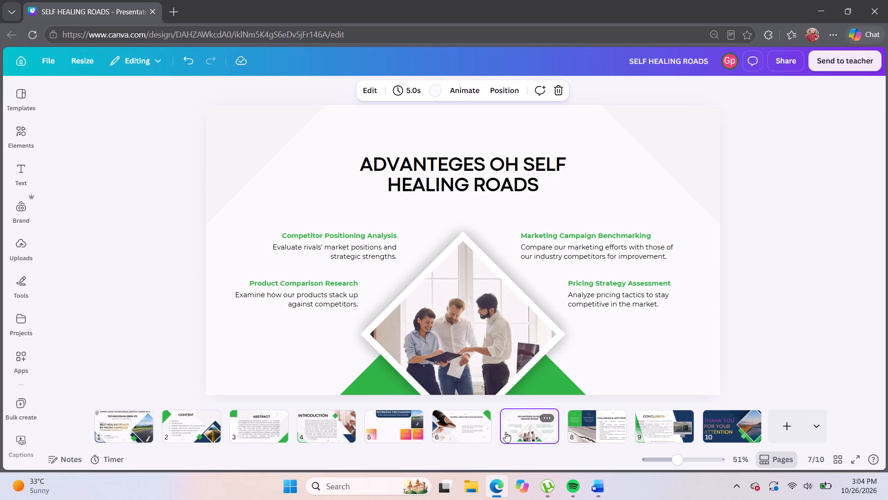
{"action": "left_click", "coordinate": [483, 314]}
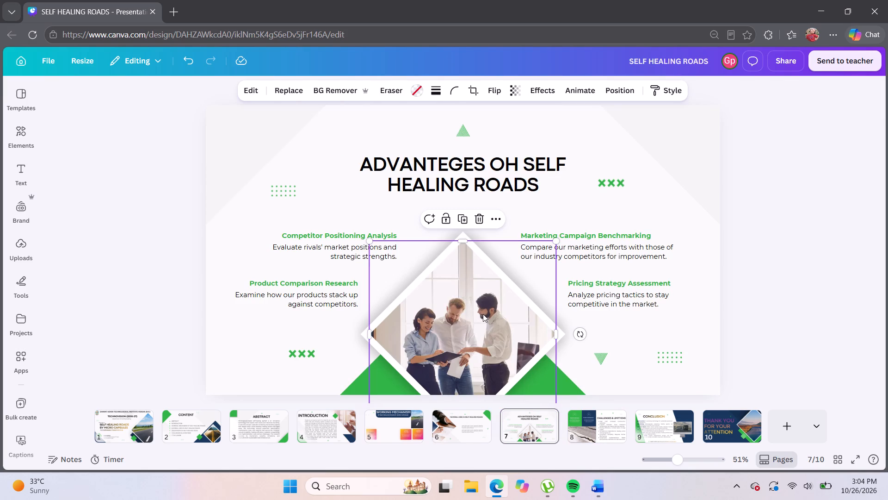
{"action": "left_click", "coordinate": [375, 374]}
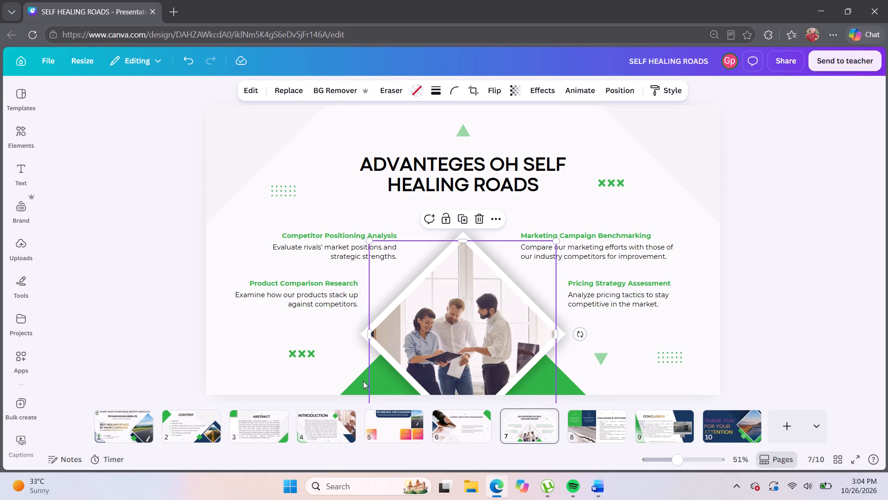
{"action": "left_click", "coordinate": [363, 381]}
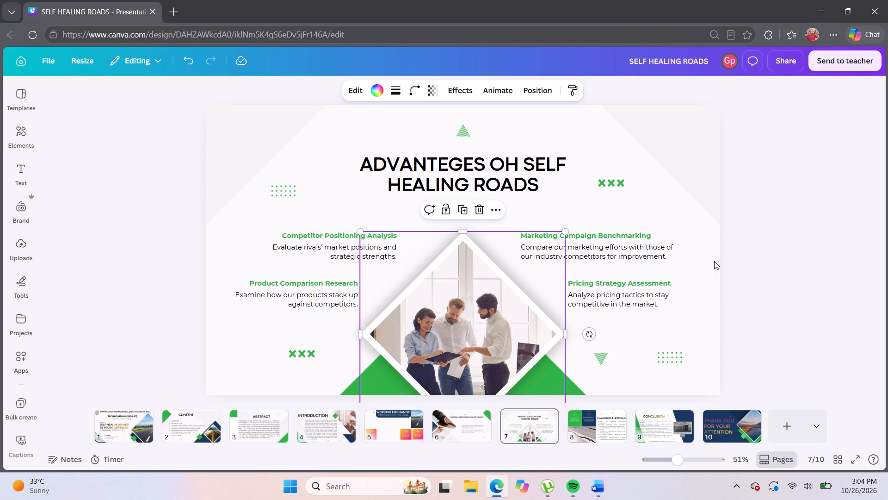
{"action": "left_click", "coordinate": [789, 262]}
{"action": "left_click", "coordinate": [568, 387]}
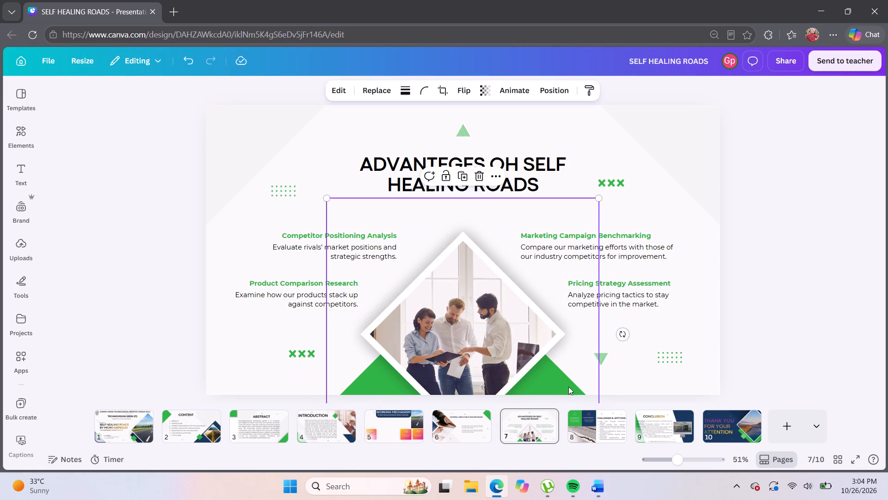
{"action": "left_click", "coordinate": [777, 239]}
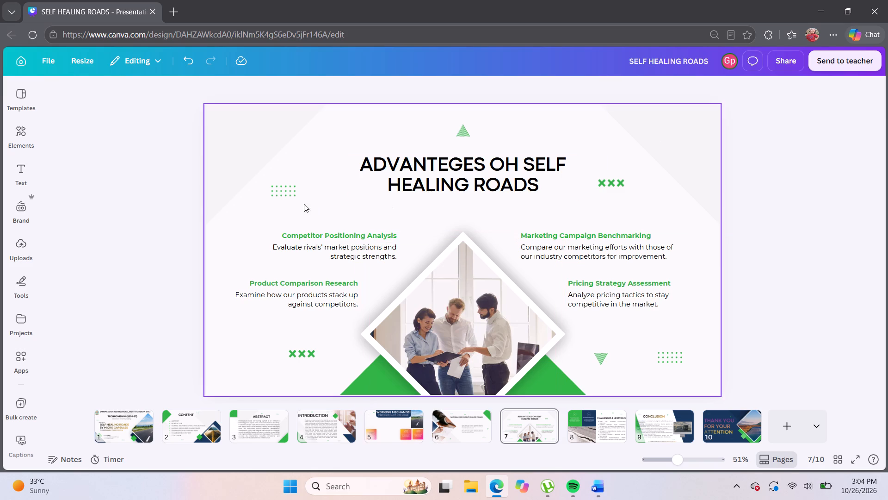
Delete the row of three green crosses beside the title on the ADVANTEGES OH SELF HEALING ROADS slide.
{"action": "left_click", "coordinate": [612, 187]}
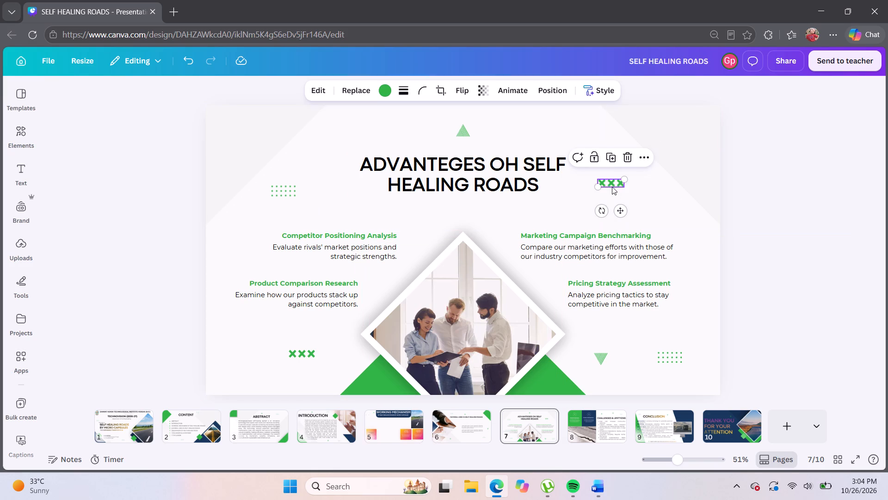
{"action": "left_click", "coordinate": [629, 156]}
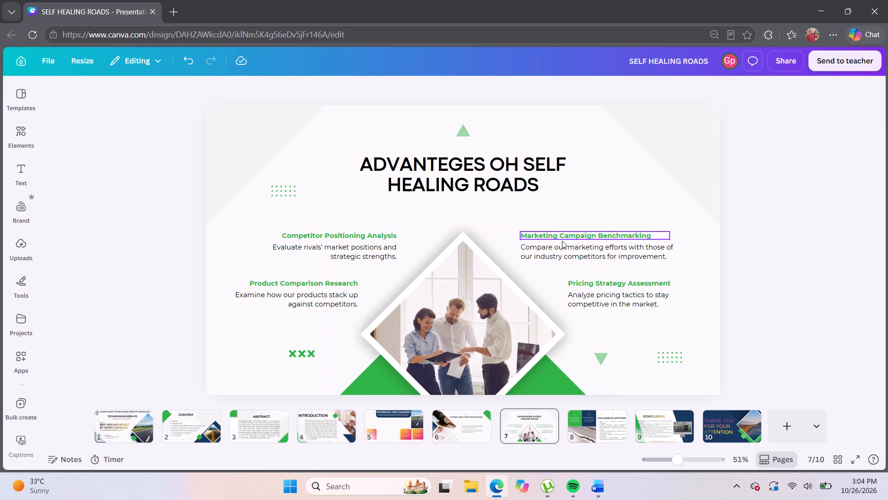
Restore the smaller browser window beside the Word paper and find the numbered list of major advantages in the paper's section IV.
{"action": "left_click", "coordinate": [573, 233]}
{"action": "left_click", "coordinate": [610, 286]}
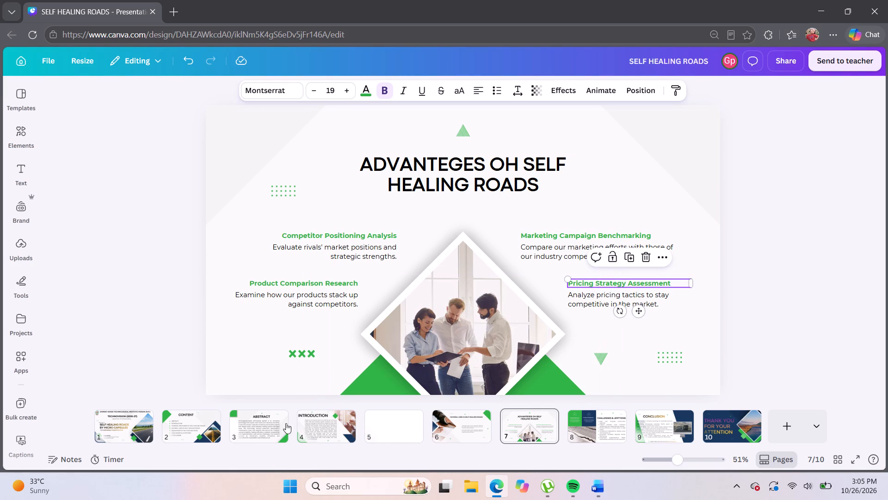
{"action": "left_click", "coordinate": [846, 9]}
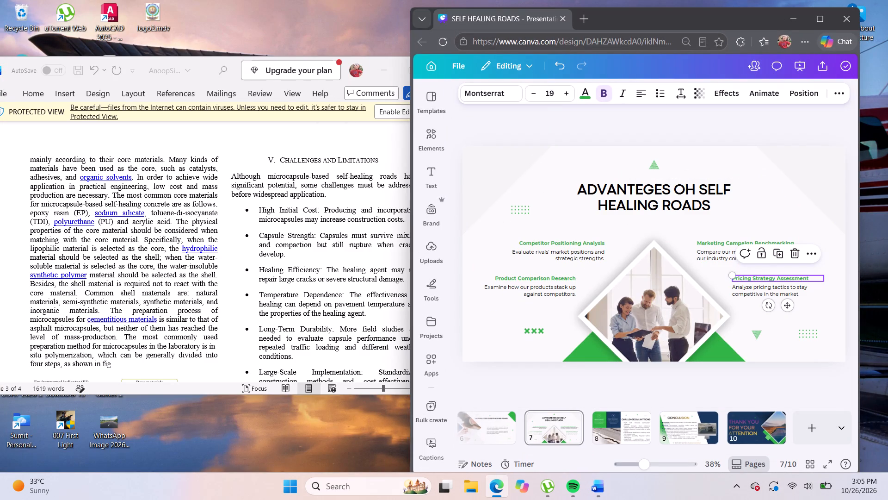
{"action": "left_click", "coordinate": [247, 154]}
{"action": "scroll", "coordinate": [244, 188], "scroll_direction": "up", "scroll_amount": 1}
{"action": "scroll", "coordinate": [244, 188], "scroll_direction": "down", "scroll_amount": 6}
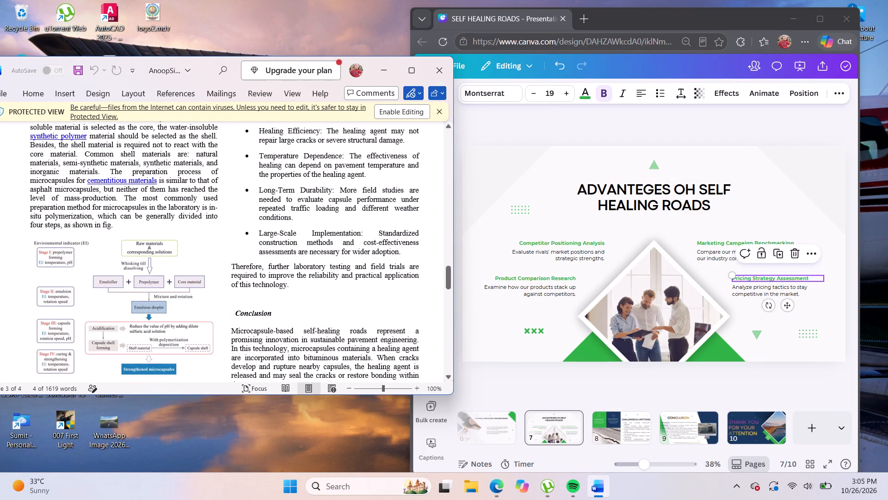
{"action": "scroll", "coordinate": [244, 188], "scroll_direction": "down", "scroll_amount": 3}
{"action": "scroll", "coordinate": [244, 188], "scroll_direction": "up", "scroll_amount": 15}
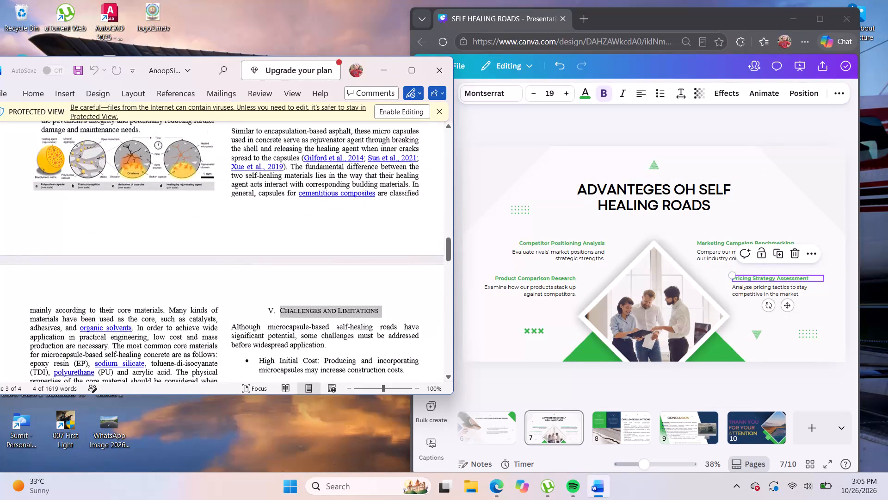
{"action": "scroll", "coordinate": [244, 188], "scroll_direction": "down", "scroll_amount": 9}
{"action": "scroll", "coordinate": [244, 188], "scroll_direction": "up", "scroll_amount": 4}
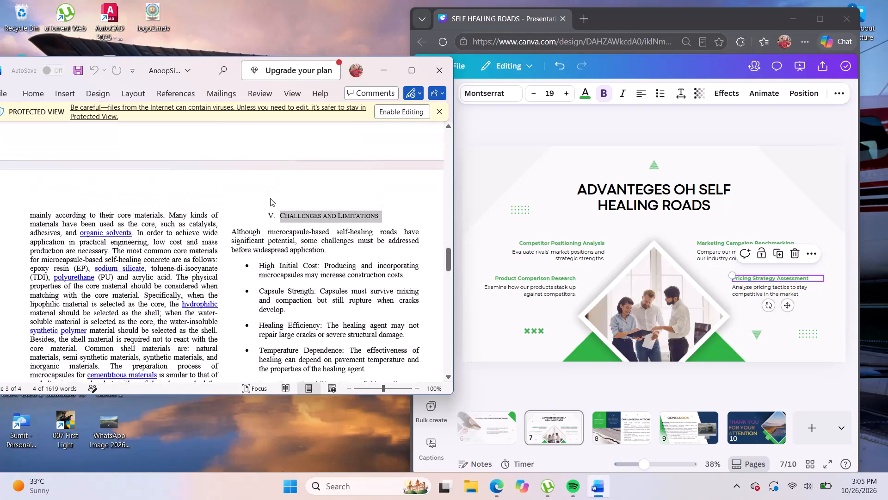
{"action": "scroll", "coordinate": [291, 216], "scroll_direction": "down", "scroll_amount": 11}
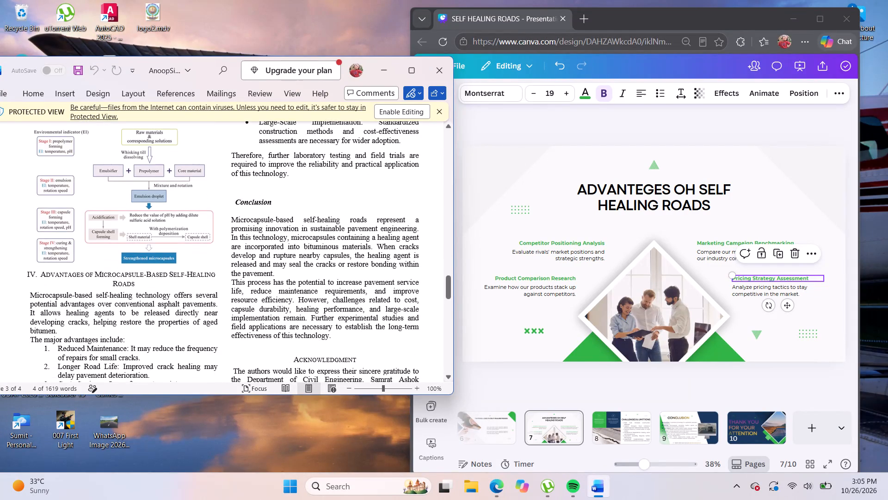
{"action": "scroll", "coordinate": [178, 201], "scroll_direction": "down", "scroll_amount": 4}
{"action": "scroll", "coordinate": [178, 201], "scroll_direction": "up", "scroll_amount": 2}
{"action": "scroll", "coordinate": [178, 201], "scroll_direction": "down", "scroll_amount": 5}
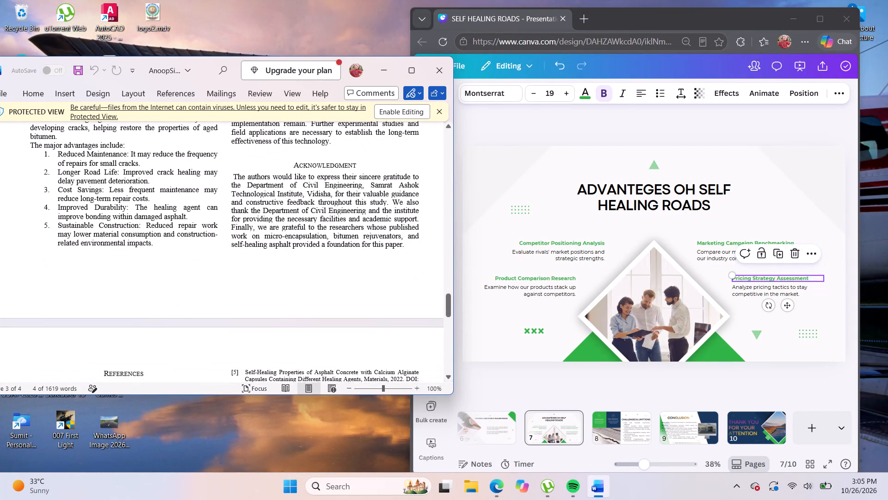
{"action": "scroll", "coordinate": [172, 203], "scroll_direction": "up", "scroll_amount": 1}
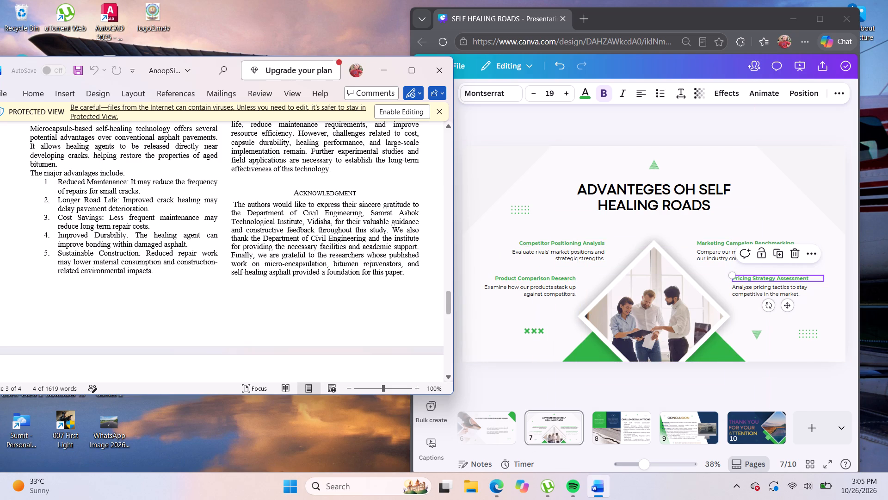
Copy the words "Reduced Maintenance:" from item 1 of the advantages list in the Word paper.
{"action": "left_click_drag", "start_coordinate": [128, 181], "coordinate": [128, 181]}
{"action": "left_click_drag", "start_coordinate": [128, 181], "coordinate": [68, 182]}
{"action": "right_click", "coordinate": [70, 182]}
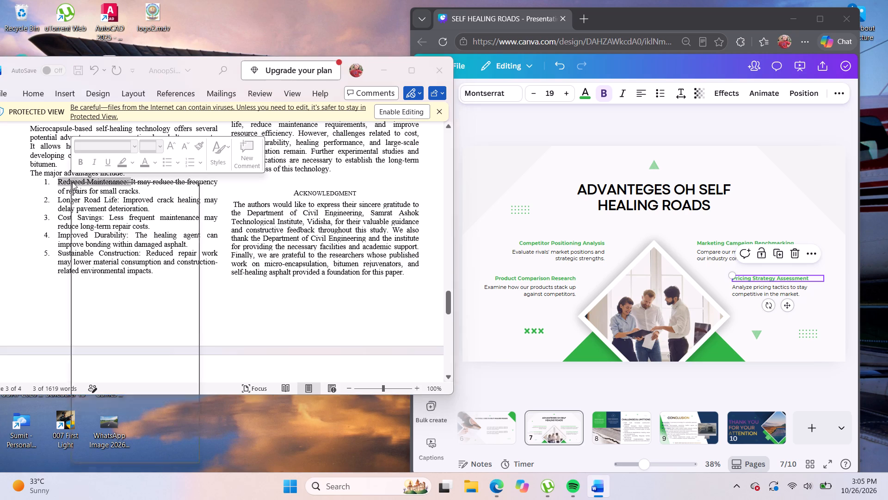
{"action": "left_click", "coordinate": [107, 227]}
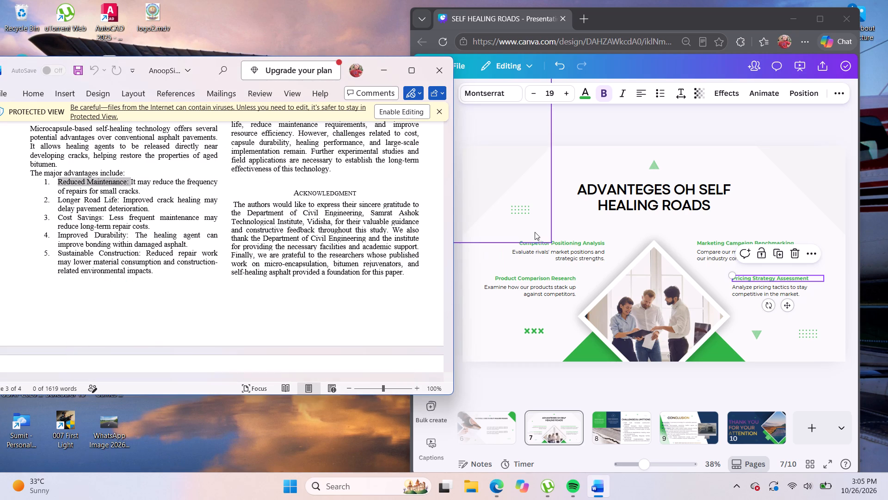
Switch back to Canva and clear the text of the "Competitor Positioning Analysis" heading on slide 7.
{"action": "left_click", "coordinate": [534, 247]}
{"action": "left_click", "coordinate": [541, 245]}
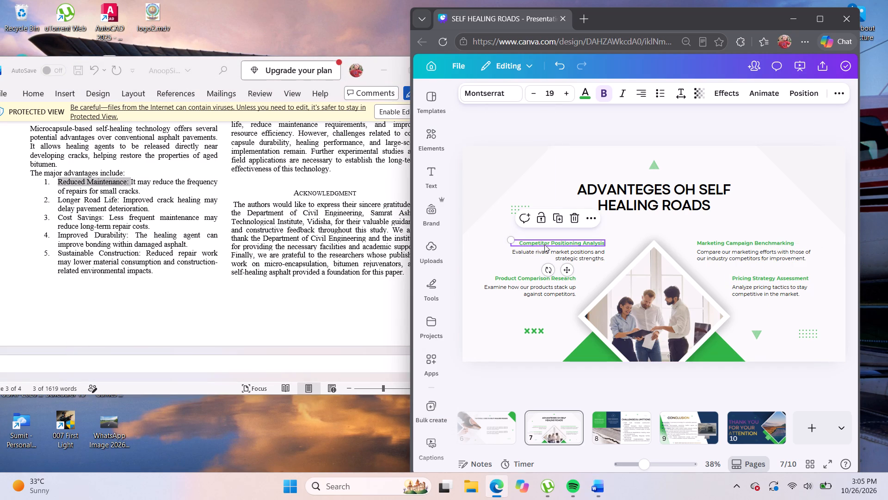
{"action": "left_click", "coordinate": [550, 243]}
{"action": "left_click", "coordinate": [566, 247]}
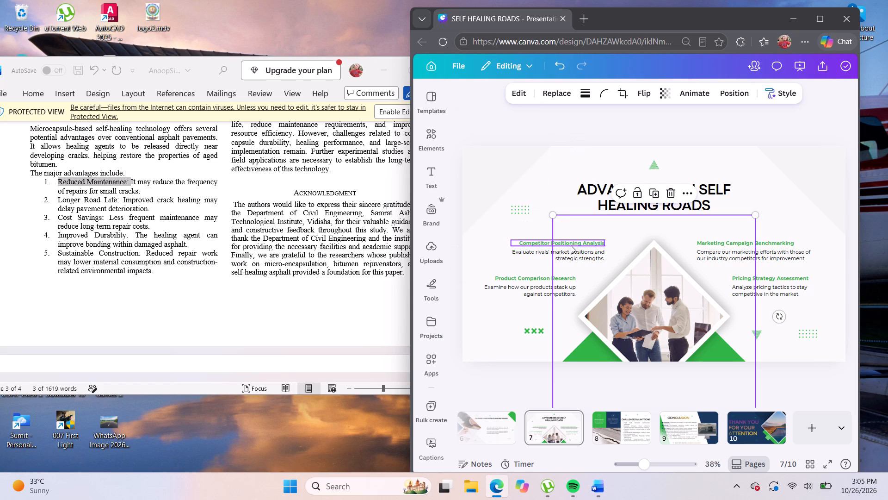
{"action": "left_click", "coordinate": [571, 245]}
{"action": "left_click", "coordinate": [573, 243]}
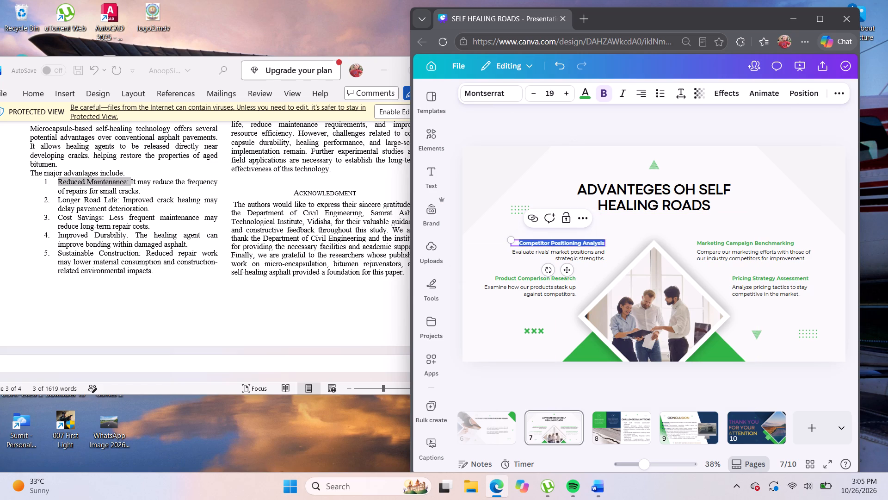
{"action": "right_click", "coordinate": [581, 241]}
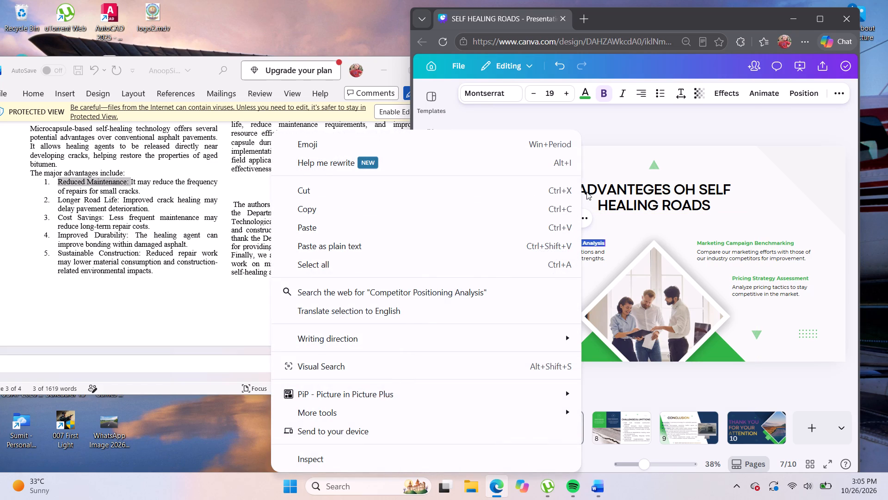
{"action": "left_click", "coordinate": [610, 177]}
{"action": "left_click", "coordinate": [586, 245]}
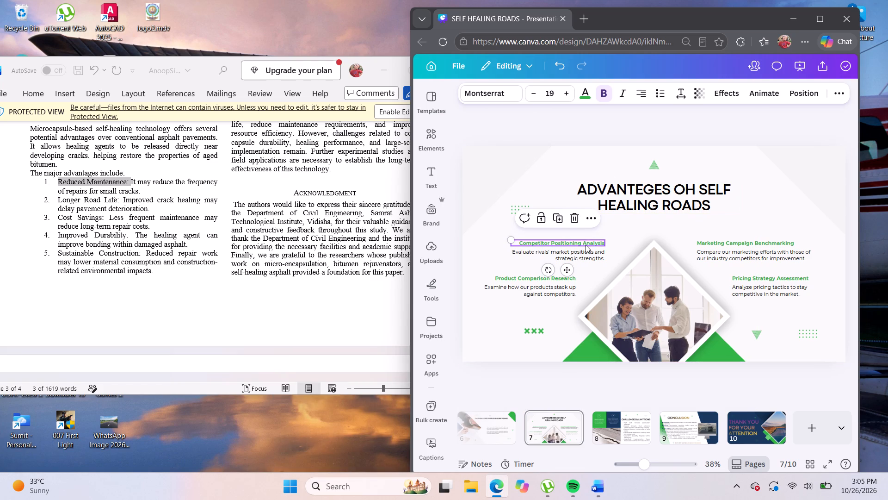
{"action": "left_click", "coordinate": [585, 243]}
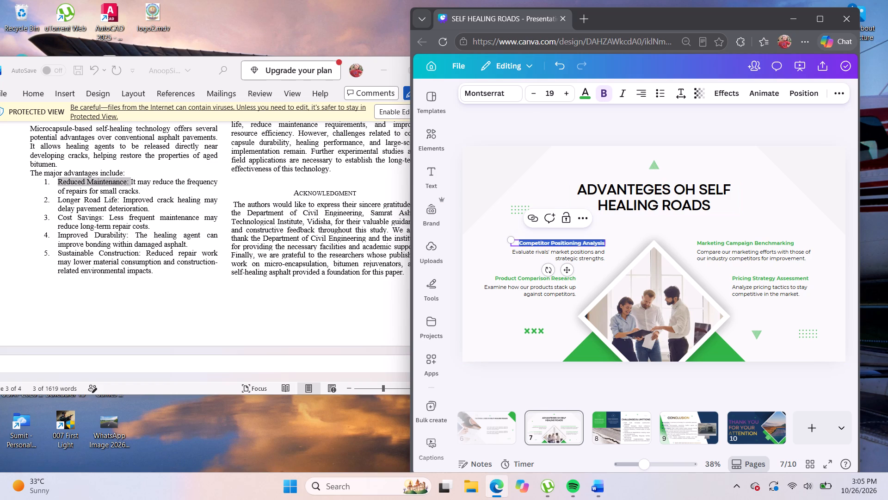
{"action": "key", "text": "BackSpace"}
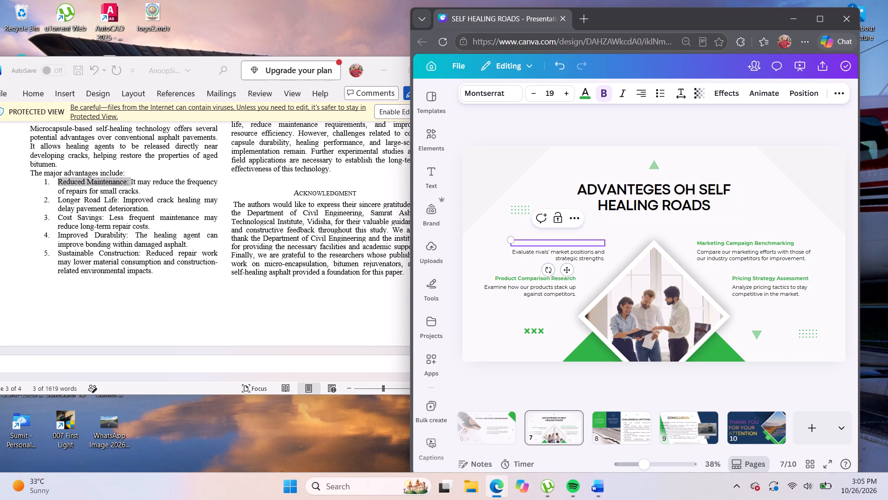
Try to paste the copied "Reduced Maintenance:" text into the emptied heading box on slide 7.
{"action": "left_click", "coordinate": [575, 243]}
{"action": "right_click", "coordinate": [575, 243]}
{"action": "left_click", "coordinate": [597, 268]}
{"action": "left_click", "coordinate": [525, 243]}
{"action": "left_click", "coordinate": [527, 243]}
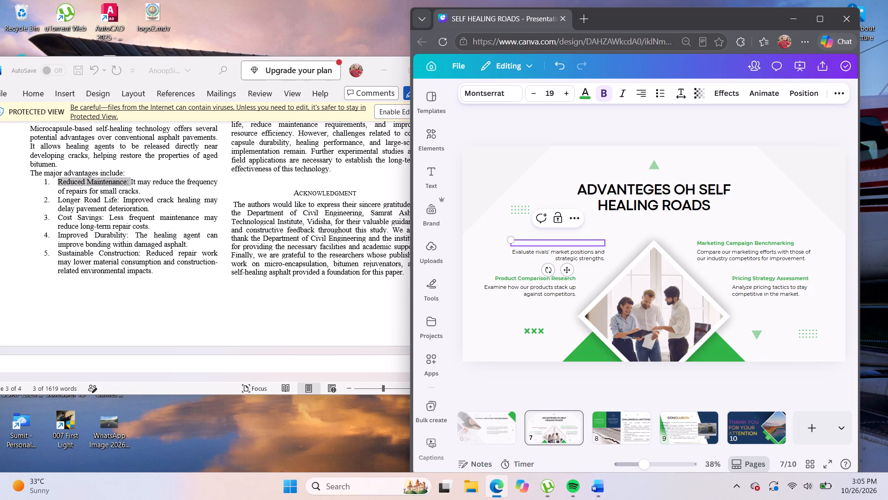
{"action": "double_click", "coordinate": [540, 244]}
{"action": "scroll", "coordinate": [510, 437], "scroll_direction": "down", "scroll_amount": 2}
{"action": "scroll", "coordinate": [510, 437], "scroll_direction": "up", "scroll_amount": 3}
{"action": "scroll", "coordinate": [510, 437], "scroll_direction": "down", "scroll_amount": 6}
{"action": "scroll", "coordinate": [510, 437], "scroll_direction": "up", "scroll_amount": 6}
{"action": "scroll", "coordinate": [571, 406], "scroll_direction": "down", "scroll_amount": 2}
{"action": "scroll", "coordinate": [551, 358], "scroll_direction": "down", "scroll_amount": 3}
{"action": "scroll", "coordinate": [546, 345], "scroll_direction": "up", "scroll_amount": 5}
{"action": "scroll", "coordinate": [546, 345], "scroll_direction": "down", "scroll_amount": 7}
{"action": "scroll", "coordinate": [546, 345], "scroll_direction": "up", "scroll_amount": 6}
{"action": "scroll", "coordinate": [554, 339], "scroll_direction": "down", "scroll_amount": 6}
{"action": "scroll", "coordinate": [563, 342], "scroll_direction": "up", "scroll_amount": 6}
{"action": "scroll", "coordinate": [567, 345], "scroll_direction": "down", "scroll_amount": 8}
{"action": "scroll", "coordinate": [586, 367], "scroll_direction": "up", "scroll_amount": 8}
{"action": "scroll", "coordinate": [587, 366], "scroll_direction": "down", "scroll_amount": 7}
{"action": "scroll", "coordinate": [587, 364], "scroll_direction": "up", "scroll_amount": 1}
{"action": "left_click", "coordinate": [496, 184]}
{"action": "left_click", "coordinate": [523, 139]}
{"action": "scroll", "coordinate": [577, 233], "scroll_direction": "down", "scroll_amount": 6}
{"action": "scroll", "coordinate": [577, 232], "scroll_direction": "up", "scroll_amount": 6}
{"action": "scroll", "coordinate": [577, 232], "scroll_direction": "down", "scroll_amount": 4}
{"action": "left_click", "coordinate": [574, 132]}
Maximize the browser window with the presentation and keep waiting for the page until the editor is usable again.
{"action": "scroll", "coordinate": [584, 280], "scroll_direction": "up", "scroll_amount": 3}
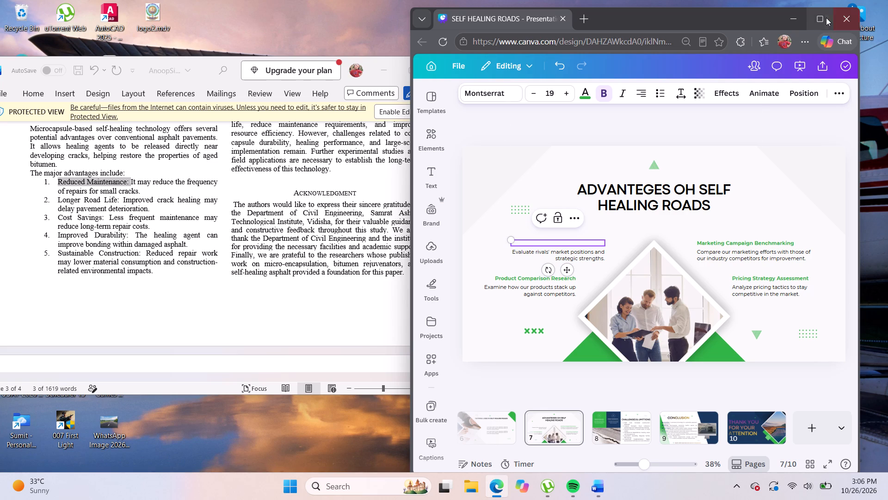
{"action": "left_click", "coordinate": [826, 18]}
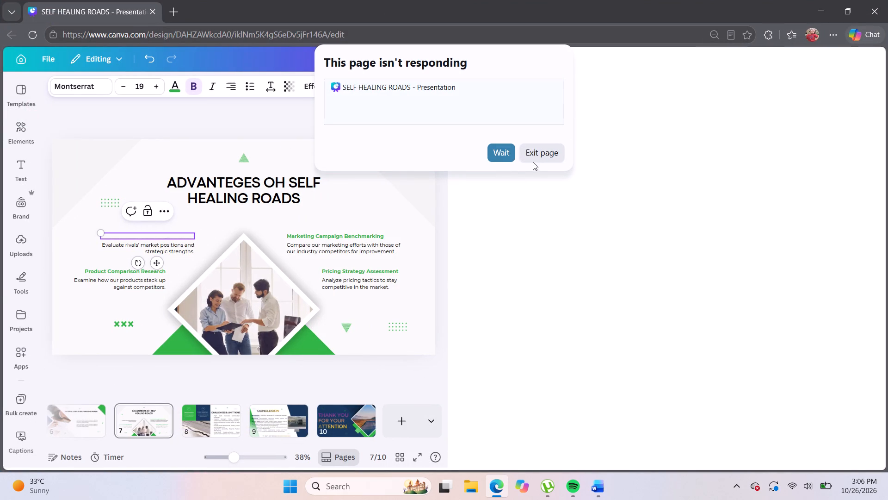
{"action": "left_click", "coordinate": [494, 183]}
{"action": "left_click", "coordinate": [498, 156]}
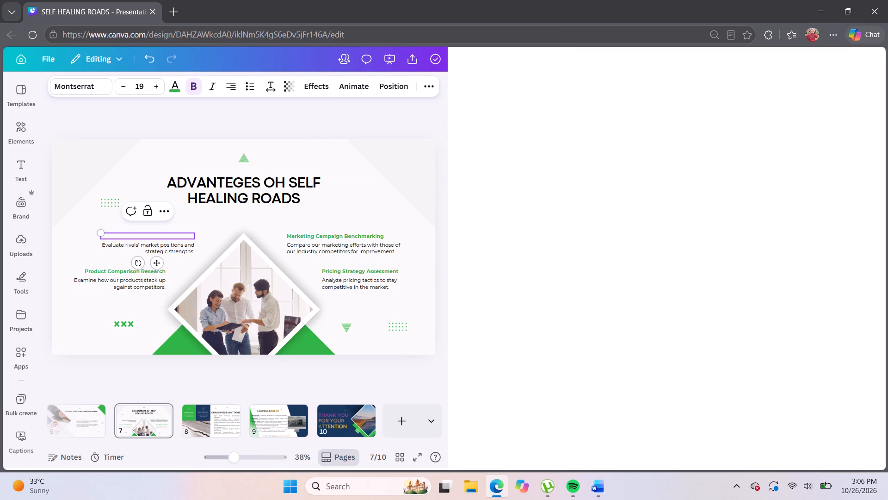
{"action": "scroll", "coordinate": [143, 425], "scroll_direction": "down", "scroll_amount": 7}
{"action": "scroll", "coordinate": [142, 424], "scroll_direction": "up", "scroll_amount": 5}
{"action": "scroll", "coordinate": [142, 423], "scroll_direction": "down", "scroll_amount": 5}
{"action": "scroll", "coordinate": [142, 422], "scroll_direction": "up", "scroll_amount": 1}
{"action": "left_click", "coordinate": [111, 384]}
Review the finished opening slides 1 to 4: the title, CONTENT, ABSTRACT and INTRODUCTION pages.
{"action": "left_click", "coordinate": [130, 410]}
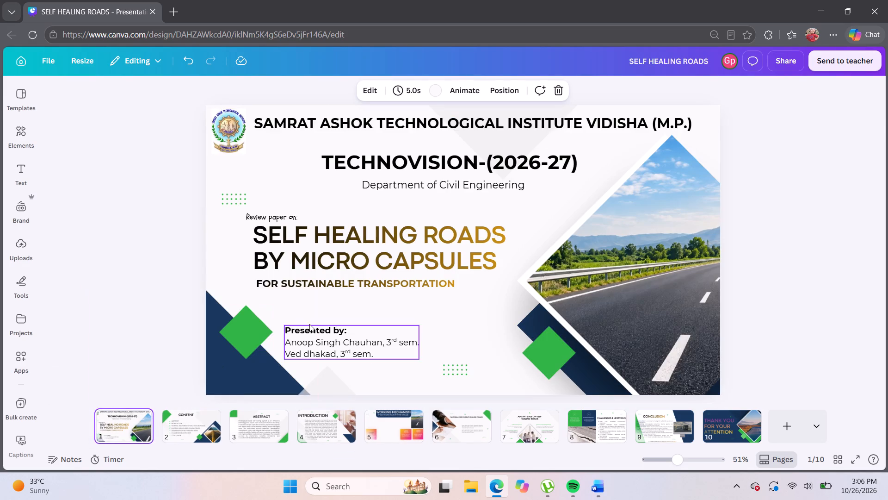
{"action": "left_click", "coordinate": [136, 266]}
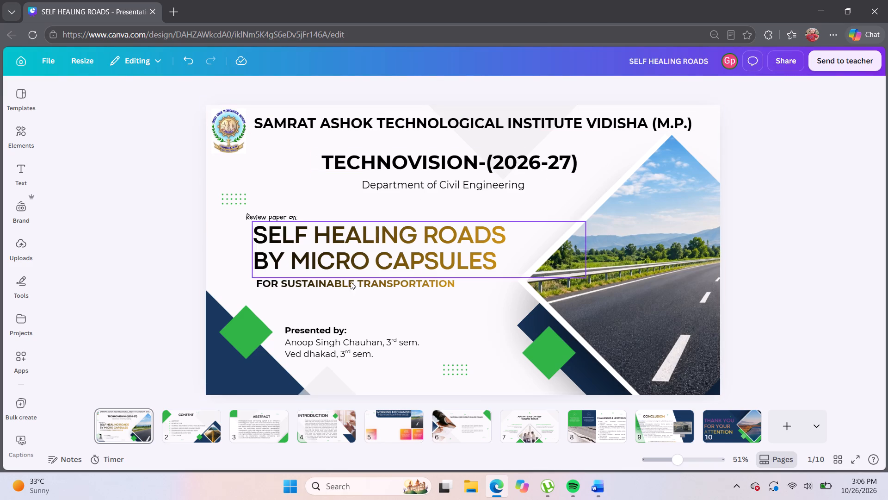
{"action": "left_click", "coordinate": [195, 429]}
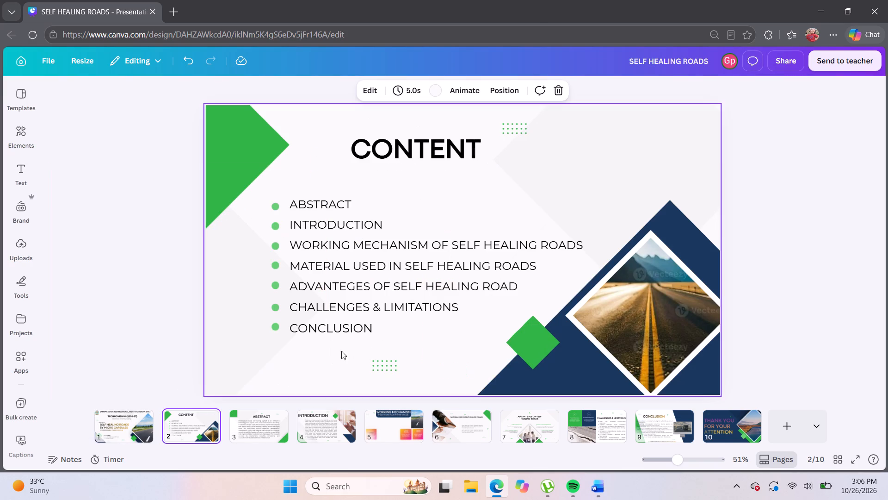
{"action": "left_click", "coordinate": [240, 422]}
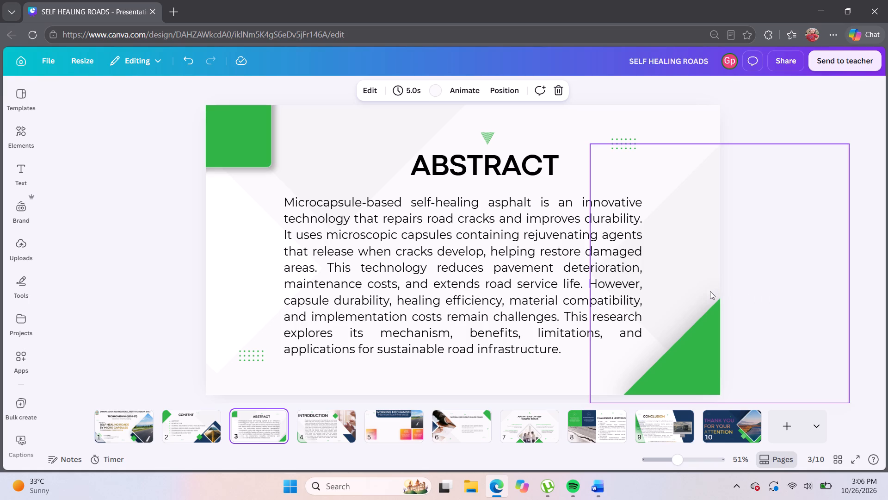
{"action": "left_click", "coordinate": [131, 425]}
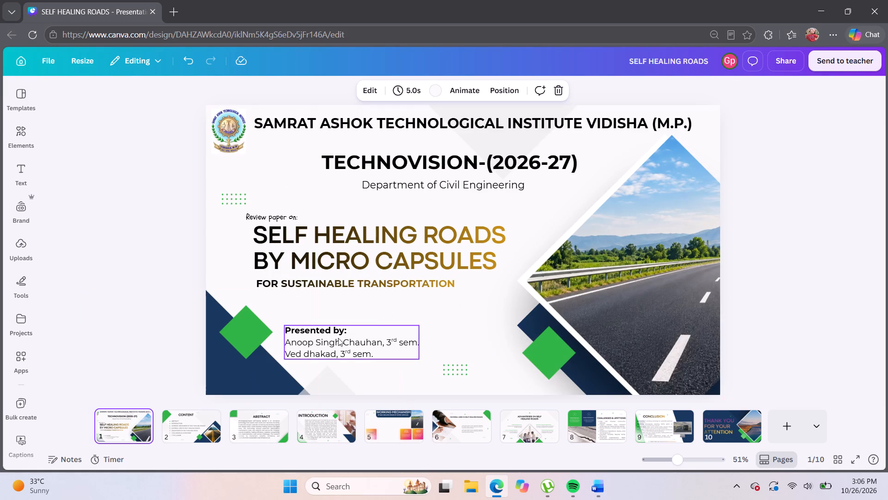
{"action": "left_click", "coordinate": [203, 428]}
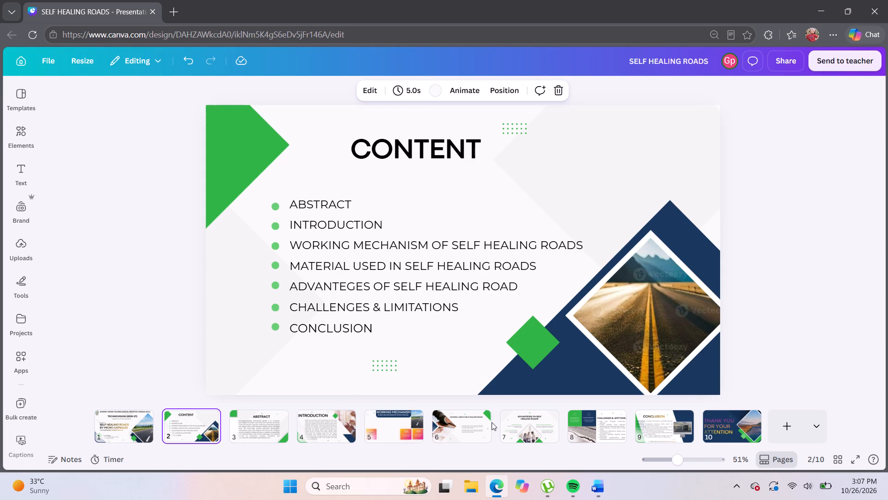
{"action": "left_click", "coordinate": [832, 306]}
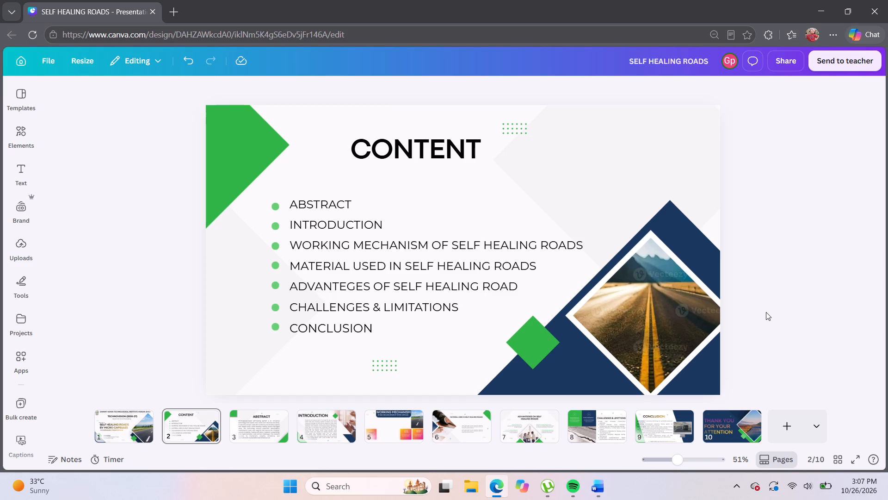
{"action": "left_click", "coordinate": [123, 428]}
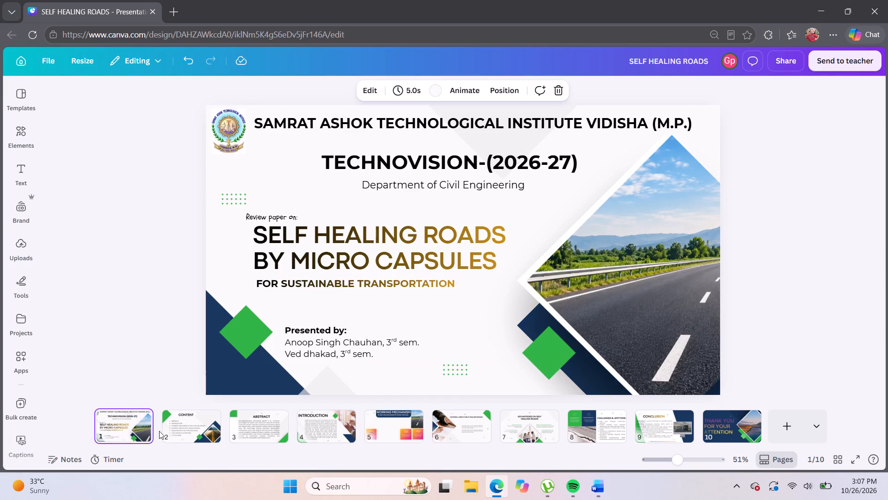
{"action": "left_click", "coordinate": [159, 431]}
{"action": "left_click", "coordinate": [172, 432]}
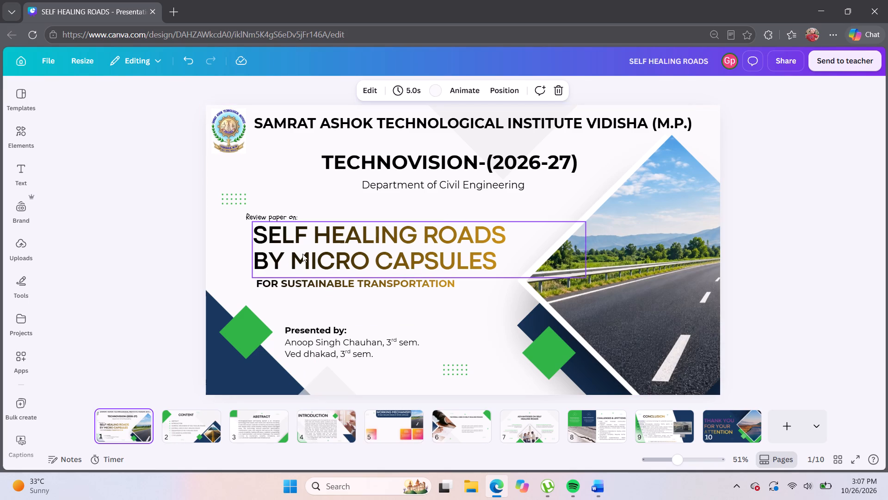
{"action": "left_click", "coordinate": [169, 328]}
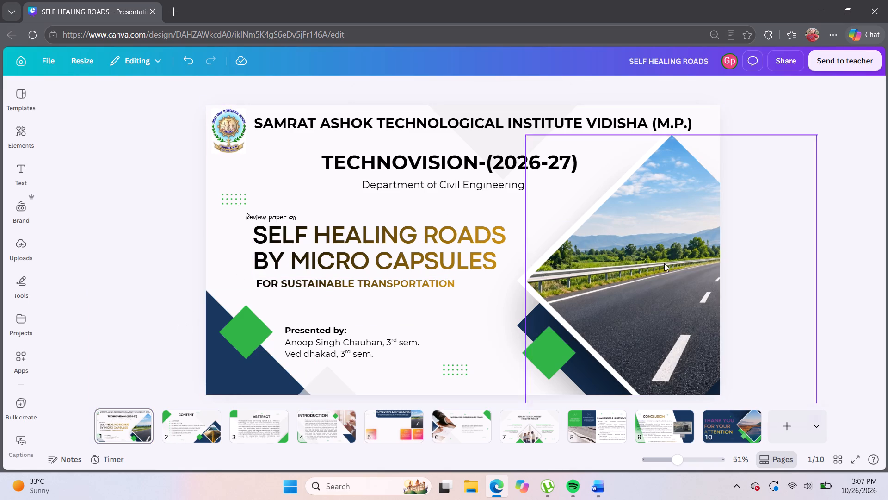
{"action": "left_click", "coordinate": [756, 253]}
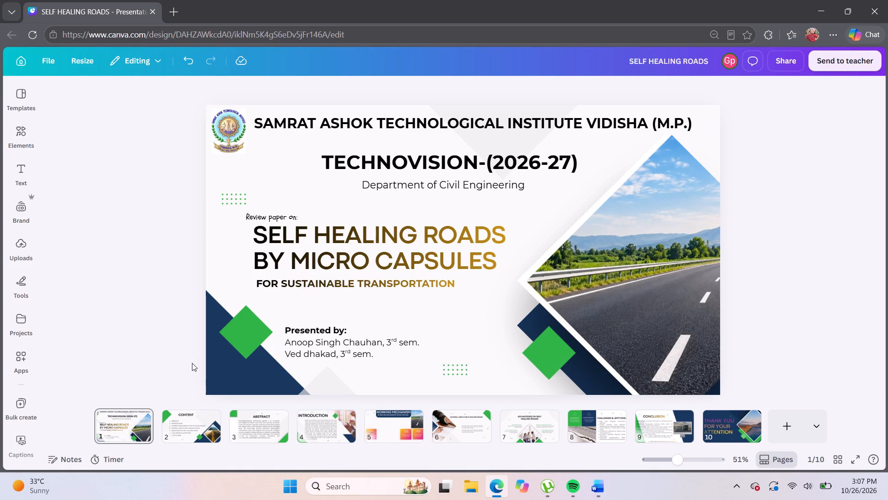
{"action": "left_click", "coordinate": [188, 432]}
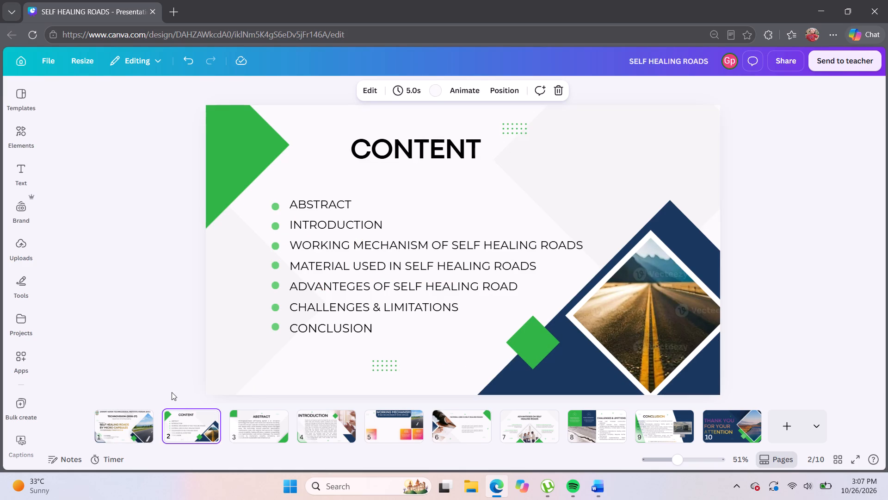
{"action": "left_click", "coordinate": [260, 419]}
{"action": "left_click", "coordinate": [178, 357]}
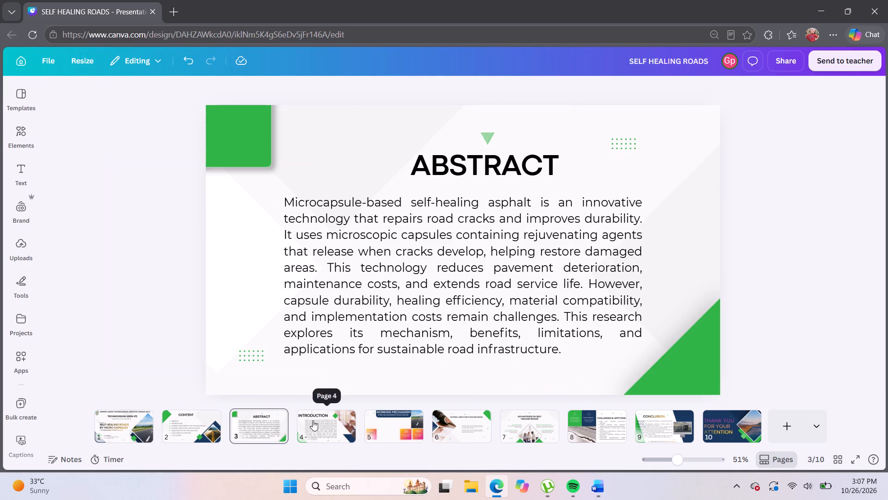
{"action": "left_click", "coordinate": [313, 420]}
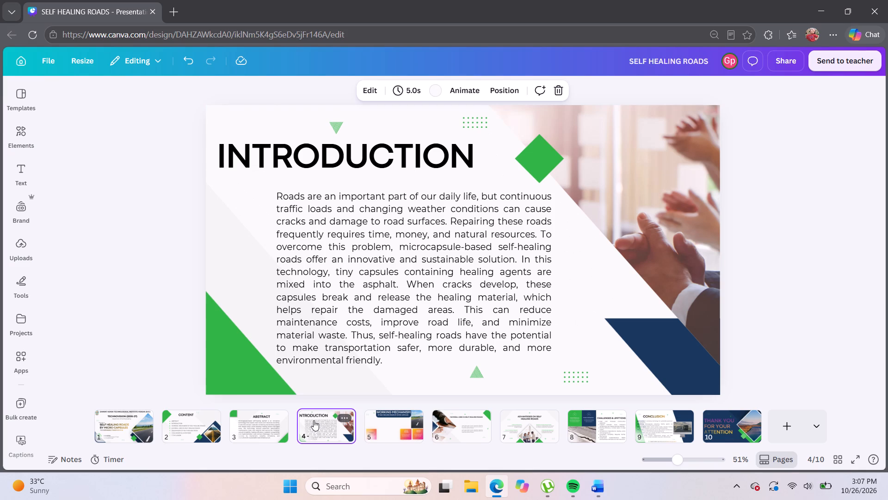
Look through slides 5 to 9, from WORKING MECHANISM to CONCLUSION, to check which still hold template text.
{"action": "left_click", "coordinate": [390, 436]}
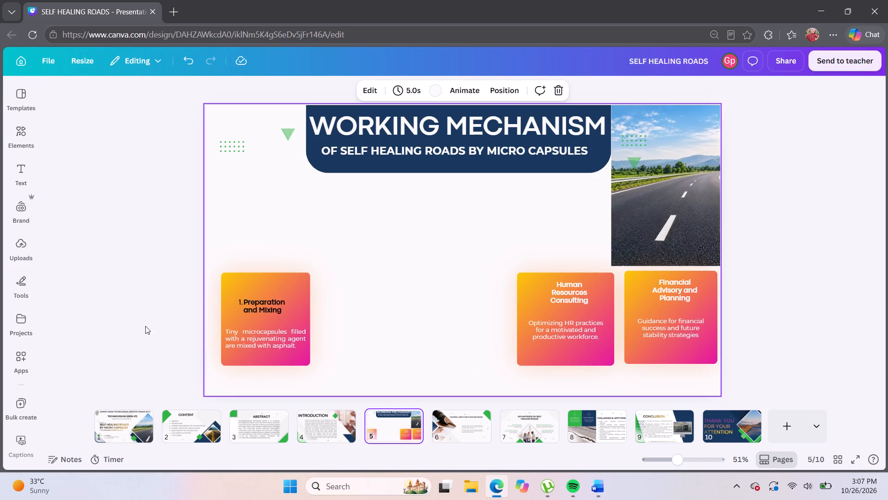
{"action": "left_click", "coordinate": [121, 312]}
{"action": "left_click", "coordinate": [452, 425]}
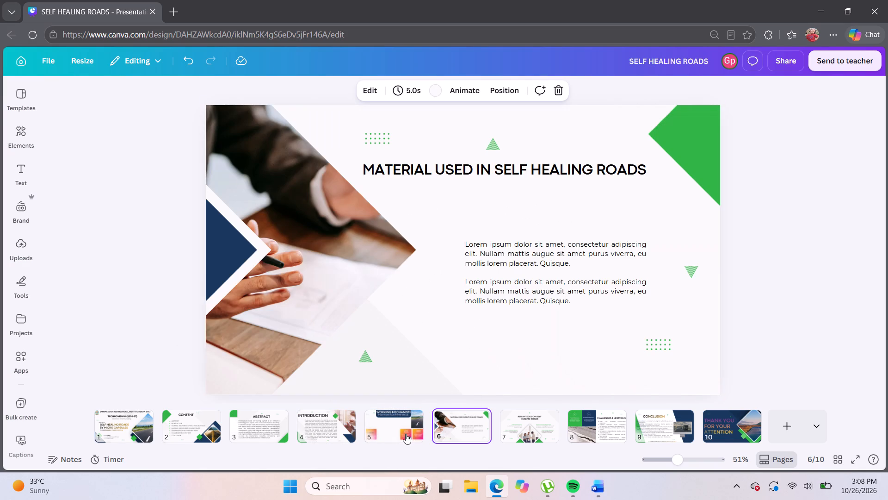
{"action": "left_click", "coordinate": [406, 434]}
{"action": "left_click", "coordinate": [442, 435]}
{"action": "left_click", "coordinate": [503, 436]}
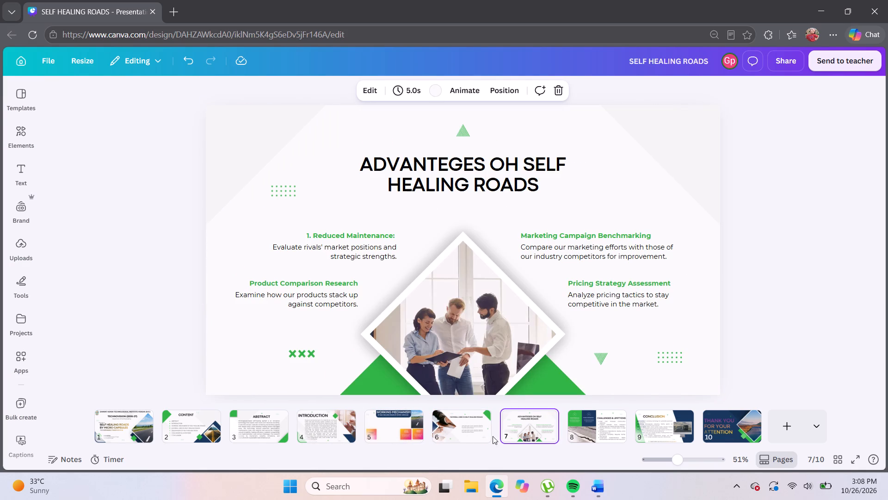
{"action": "left_click", "coordinate": [456, 435]}
{"action": "left_click", "coordinate": [419, 436]}
{"action": "left_click", "coordinate": [446, 437]}
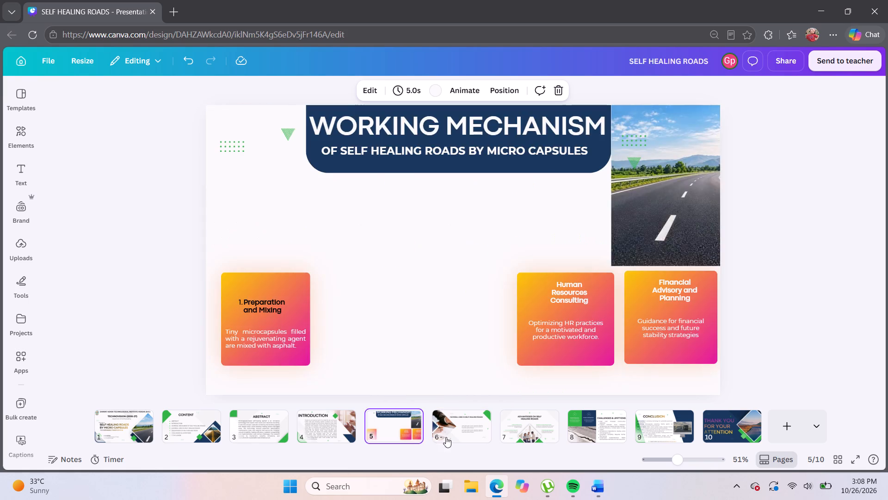
{"action": "left_click", "coordinate": [527, 437]}
{"action": "left_click", "coordinate": [598, 437]}
{"action": "left_click", "coordinate": [546, 437]}
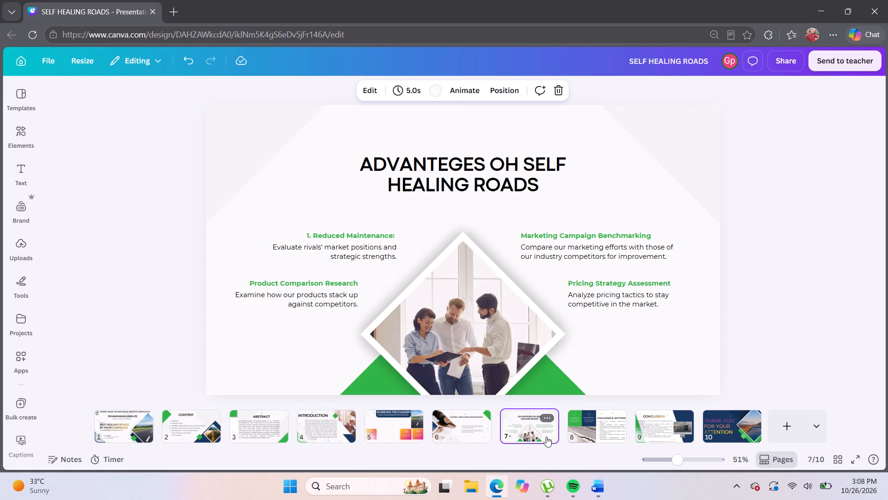
{"action": "left_click", "coordinate": [581, 434]}
{"action": "left_click", "coordinate": [654, 441]}
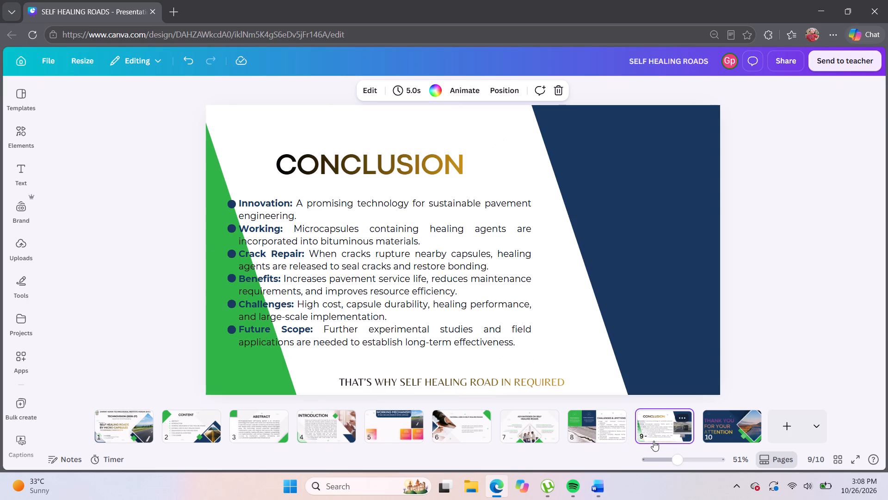
{"action": "left_click_drag", "start_coordinate": [618, 446], "coordinate": [612, 445]}
{"action": "left_click", "coordinate": [610, 436]}
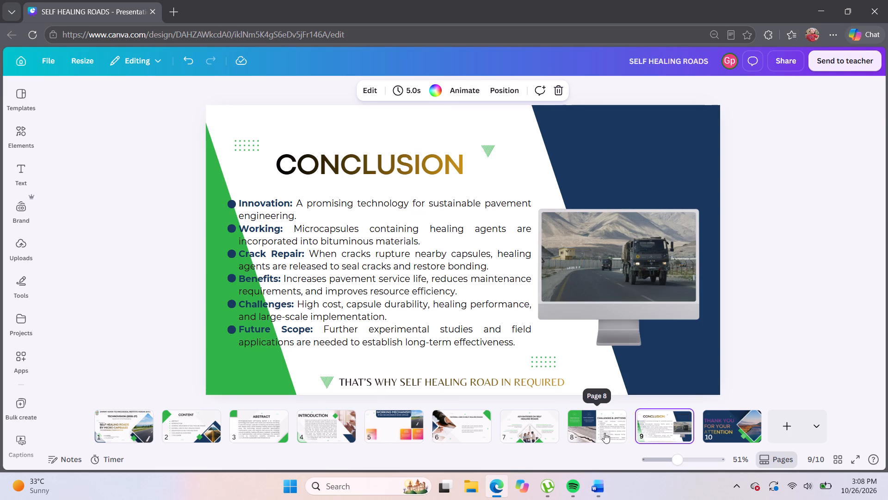
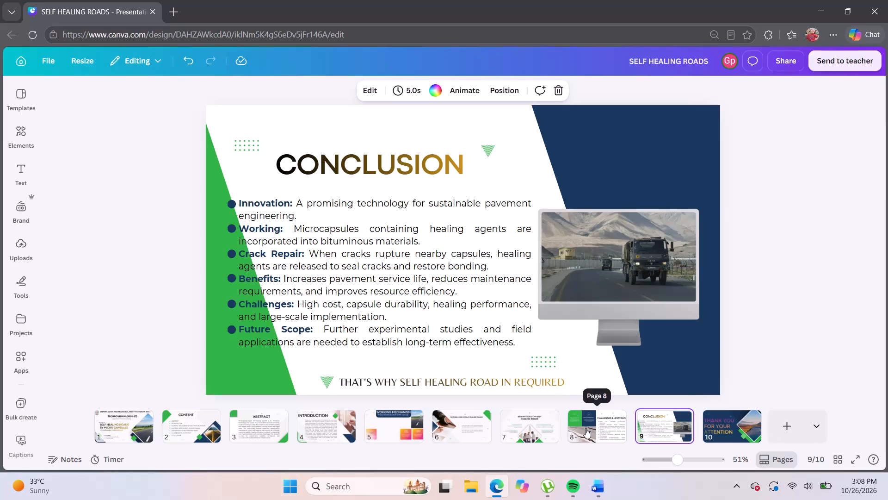
Open slide 8, CHALLENGES & LIMITTIONS, and reduce the browser window so the Word paper is accessible beside it.
{"action": "left_click", "coordinate": [586, 428]}
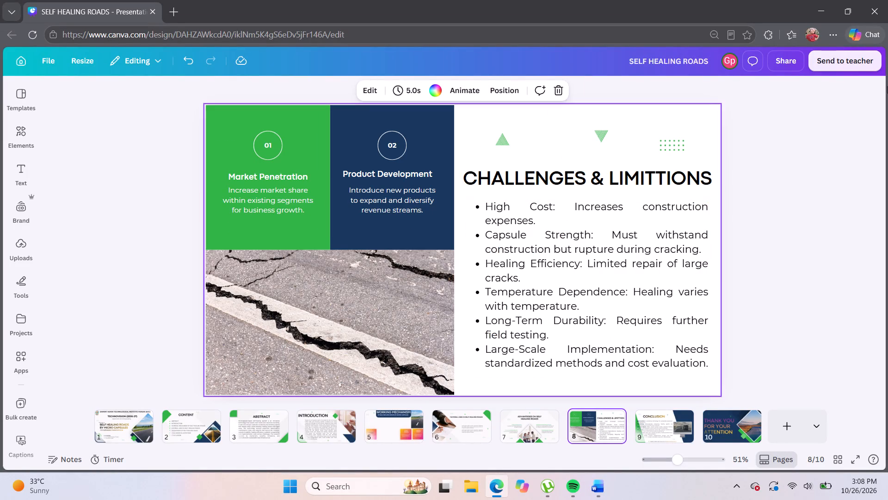
{"action": "left_click", "coordinate": [845, 17]}
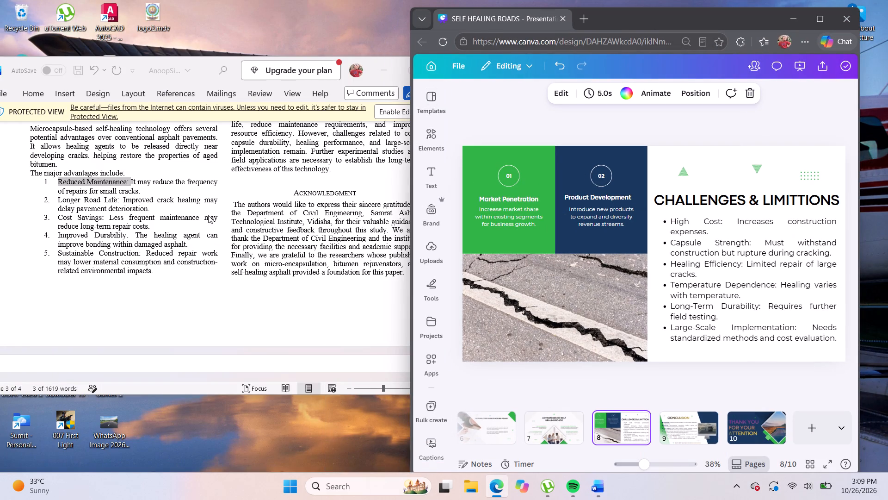
Try to page through the Word paper beside the presentation to look for content for slide 8.
{"action": "left_click", "coordinate": [222, 209]}
{"action": "scroll", "coordinate": [222, 212], "scroll_direction": "down", "scroll_amount": 2}
{"action": "scroll", "coordinate": [222, 212], "scroll_direction": "up", "scroll_amount": 1}
{"action": "scroll", "coordinate": [241, 191], "scroll_direction": "down", "scroll_amount": 1}
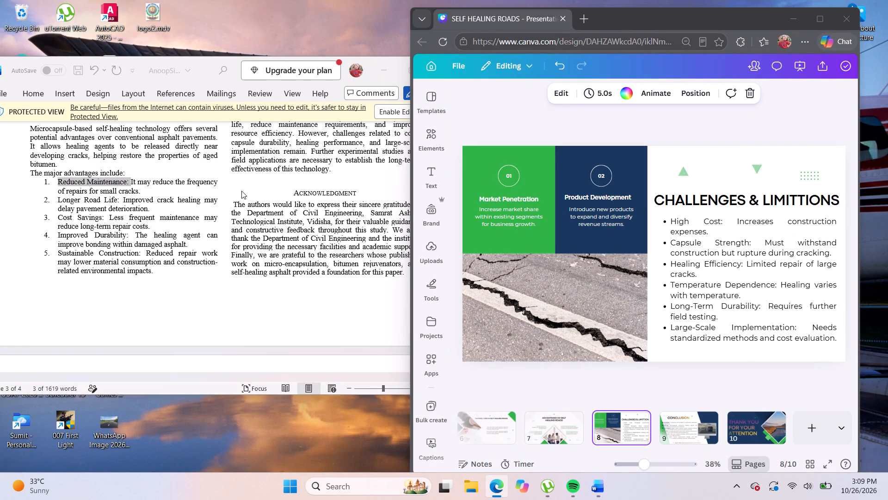
{"action": "left_click", "coordinate": [241, 190]}
{"action": "scroll", "coordinate": [242, 190], "scroll_direction": "down", "scroll_amount": 3}
{"action": "left_click", "coordinate": [244, 296]}
{"action": "left_click_drag", "start_coordinate": [310, 318], "coordinate": [312, 304]}
{"action": "scroll", "coordinate": [284, 206], "scroll_direction": "down", "scroll_amount": 3}
{"action": "scroll", "coordinate": [284, 206], "scroll_direction": "up", "scroll_amount": 5}
{"action": "scroll", "coordinate": [284, 206], "scroll_direction": "down", "scroll_amount": 5}
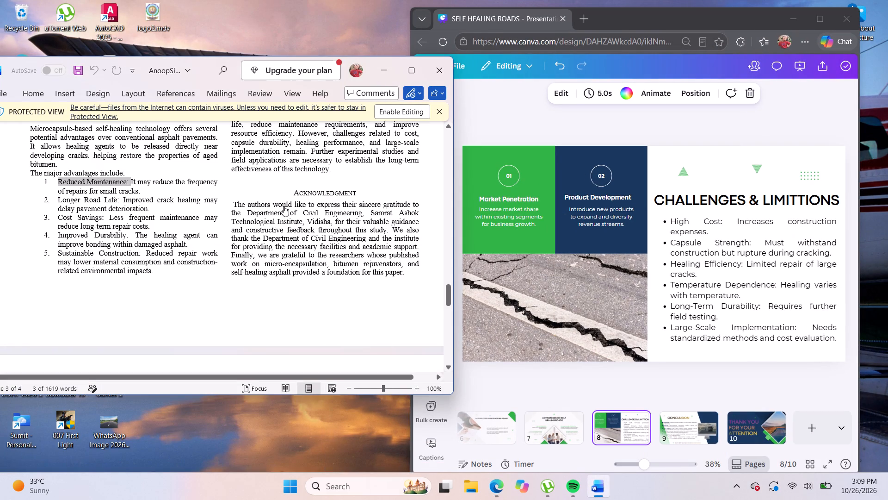
{"action": "scroll", "coordinate": [284, 206], "scroll_direction": "down", "scroll_amount": 2}
{"action": "scroll", "coordinate": [284, 206], "scroll_direction": "up", "scroll_amount": 6}
{"action": "scroll", "coordinate": [284, 206], "scroll_direction": "down", "scroll_amount": 5}
{"action": "scroll", "coordinate": [245, 200], "scroll_direction": "down", "scroll_amount": 6}
{"action": "scroll", "coordinate": [245, 200], "scroll_direction": "up", "scroll_amount": 6}
{"action": "scroll", "coordinate": [245, 201], "scroll_direction": "down", "scroll_amount": 1}
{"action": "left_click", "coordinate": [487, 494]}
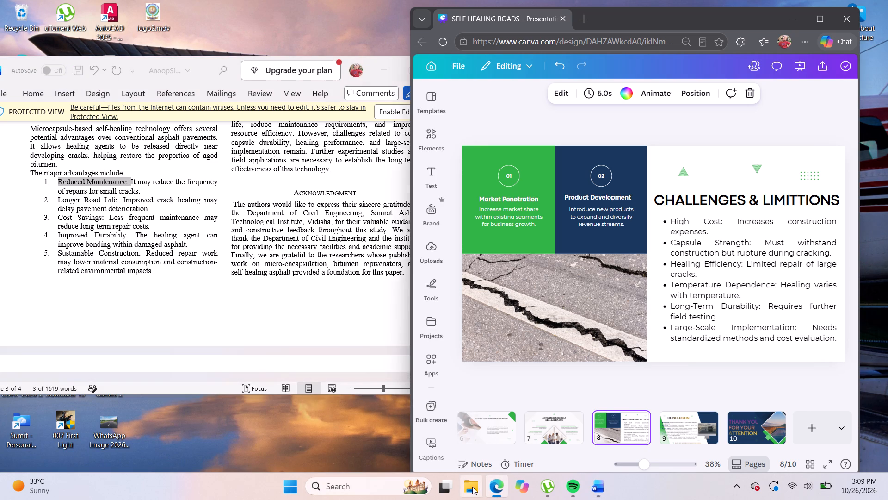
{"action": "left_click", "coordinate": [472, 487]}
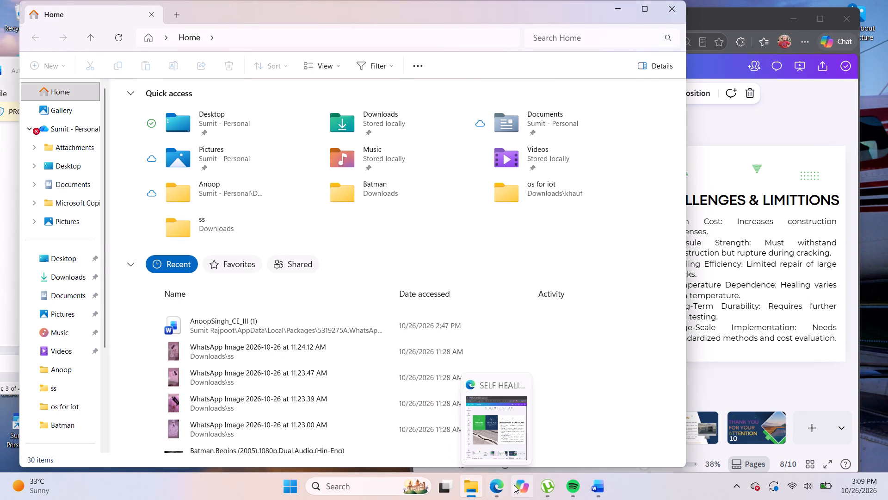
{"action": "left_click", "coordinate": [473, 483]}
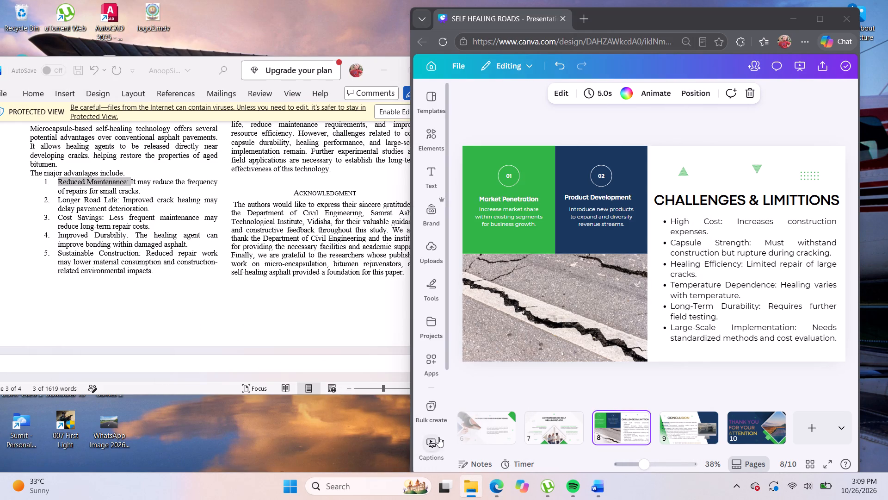
Close the uTorrent and Spotify apps running in the background.
{"action": "right_click", "coordinate": [549, 490]}
{"action": "left_click", "coordinate": [557, 457]}
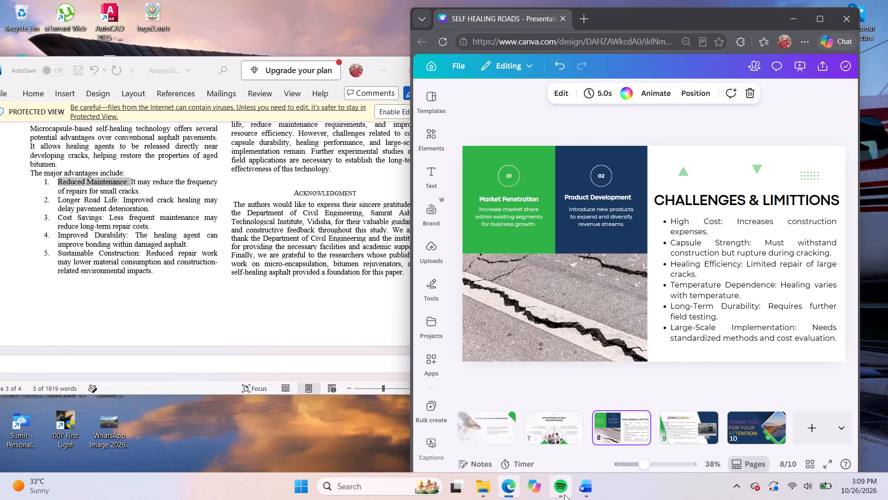
{"action": "right_click", "coordinate": [564, 493]}
{"action": "left_click", "coordinate": [567, 452]}
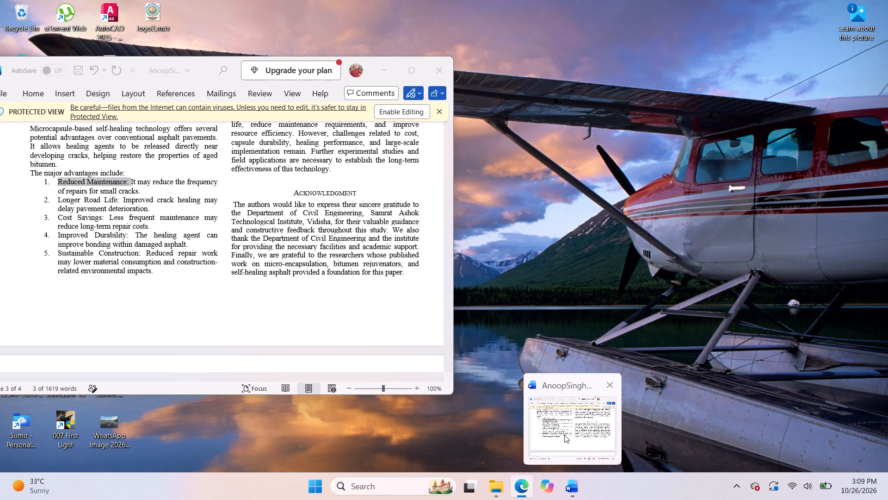
Check slide 6, MATERIAL USED IN SELF HEALING ROADS, and return to slide 8.
{"action": "left_click", "coordinate": [486, 425]}
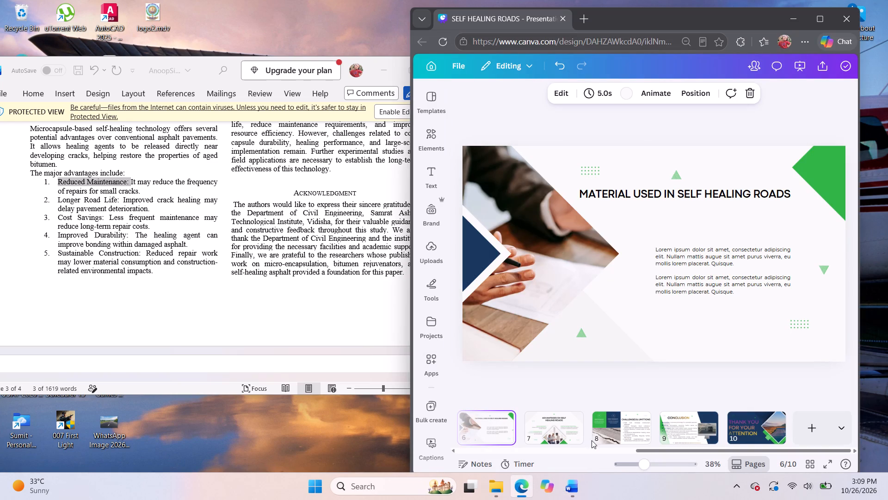
{"action": "left_click", "coordinate": [599, 439]}
{"action": "scroll", "coordinate": [229, 242], "scroll_direction": "down", "scroll_amount": 3}
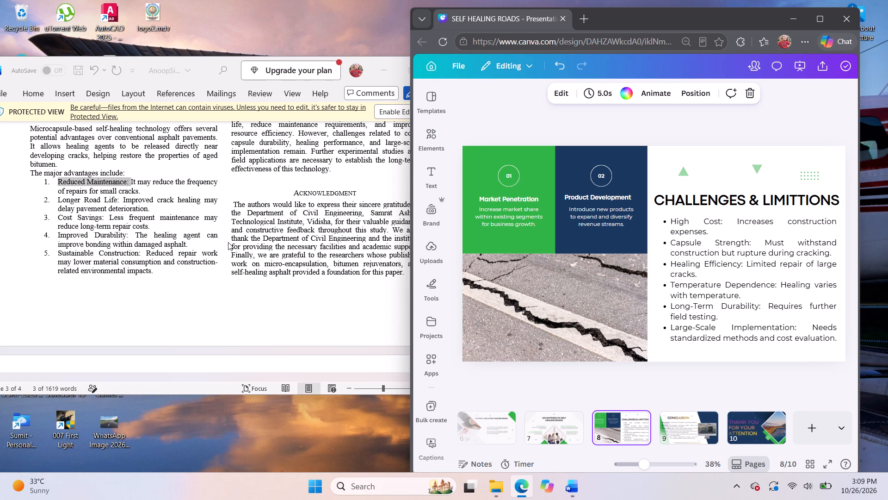
Try again to move through the pages of the Word paper, from the advantages list to other sections.
{"action": "scroll", "coordinate": [228, 242], "scroll_direction": "up", "scroll_amount": 2}
{"action": "left_click", "coordinate": [172, 294]}
{"action": "scroll", "coordinate": [199, 274], "scroll_direction": "down", "scroll_amount": 2}
{"action": "scroll", "coordinate": [199, 274], "scroll_direction": "up", "scroll_amount": 5}
{"action": "scroll", "coordinate": [199, 274], "scroll_direction": "down", "scroll_amount": 9}
{"action": "scroll", "coordinate": [199, 274], "scroll_direction": "up", "scroll_amount": 8}
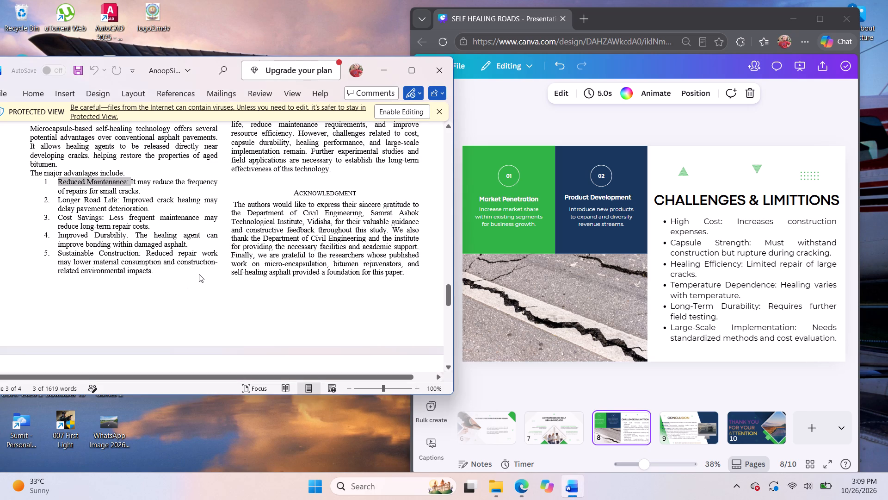
{"action": "scroll", "coordinate": [199, 274], "scroll_direction": "down", "scroll_amount": 6}
{"action": "scroll", "coordinate": [199, 274], "scroll_direction": "up", "scroll_amount": 17}
{"action": "scroll", "coordinate": [199, 274], "scroll_direction": "down", "scroll_amount": 3}
{"action": "left_click_drag", "start_coordinate": [445, 302], "coordinate": [454, 288]}
{"action": "left_click_drag", "start_coordinate": [448, 291], "coordinate": [454, 279]}
{"action": "left_click_drag", "start_coordinate": [448, 284], "coordinate": [449, 285]}
{"action": "left_click_drag", "start_coordinate": [449, 285], "coordinate": [450, 268]}
Maximize the Word paper and try to look through its other pages at full size.
{"action": "left_click", "coordinate": [414, 71]}
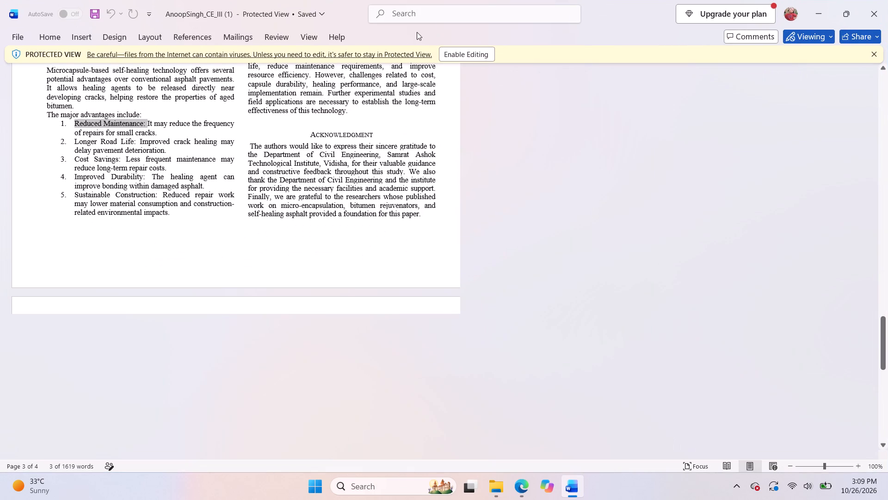
{"action": "scroll", "coordinate": [375, 275], "scroll_direction": "down", "scroll_amount": 5}
{"action": "scroll", "coordinate": [375, 275], "scroll_direction": "up", "scroll_amount": 6}
{"action": "scroll", "coordinate": [375, 275], "scroll_direction": "down", "scroll_amount": 8}
{"action": "scroll", "coordinate": [375, 275], "scroll_direction": "up", "scroll_amount": 8}
{"action": "scroll", "coordinate": [375, 276], "scroll_direction": "down", "scroll_amount": 9}
{"action": "scroll", "coordinate": [375, 278], "scroll_direction": "up", "scroll_amount": 9}
{"action": "scroll", "coordinate": [375, 283], "scroll_direction": "down", "scroll_amount": 9}
{"action": "right_click", "coordinate": [375, 309]}
{"action": "scroll", "coordinate": [375, 308], "scroll_direction": "up", "scroll_amount": 10}
{"action": "scroll", "coordinate": [374, 314], "scroll_direction": "down", "scroll_amount": 9}
{"action": "middle_click", "coordinate": [372, 319]}
{"action": "scroll", "coordinate": [449, 181], "scroll_direction": "down", "scroll_amount": 4}
{"action": "scroll", "coordinate": [450, 181], "scroll_direction": "up", "scroll_amount": 5}
{"action": "scroll", "coordinate": [450, 181], "scroll_direction": "down", "scroll_amount": 9}
{"action": "scroll", "coordinate": [416, 187], "scroll_direction": "up", "scroll_amount": 4}
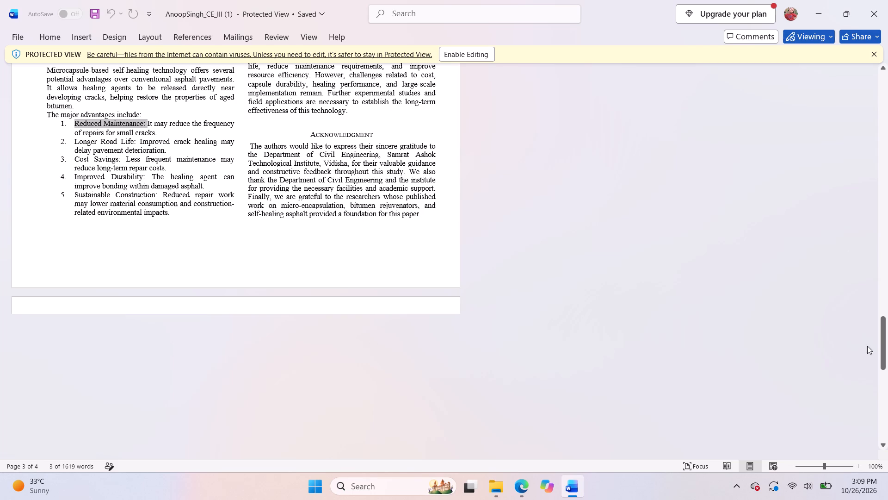
{"action": "left_click_drag", "start_coordinate": [881, 343], "coordinate": [887, 279]}
Restore the Word window to its smaller size and close both the browser and the Word paper.
{"action": "left_click", "coordinate": [846, 24]}
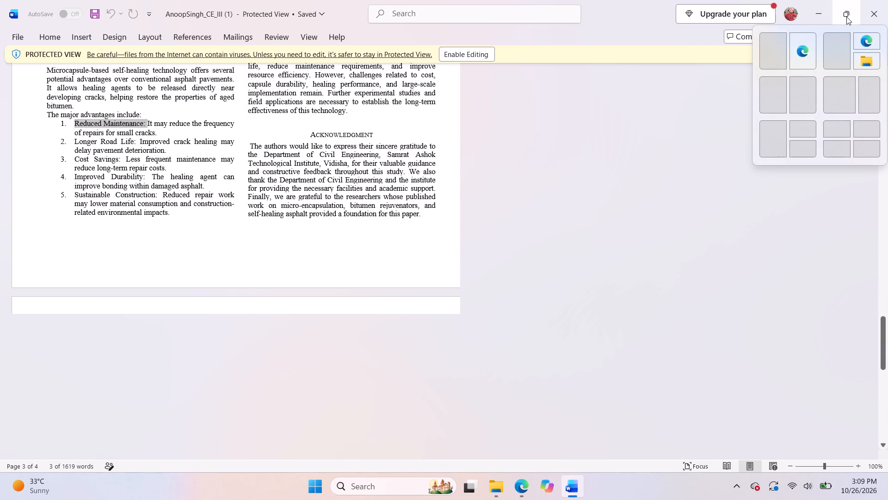
{"action": "double_click", "coordinate": [846, 17]}
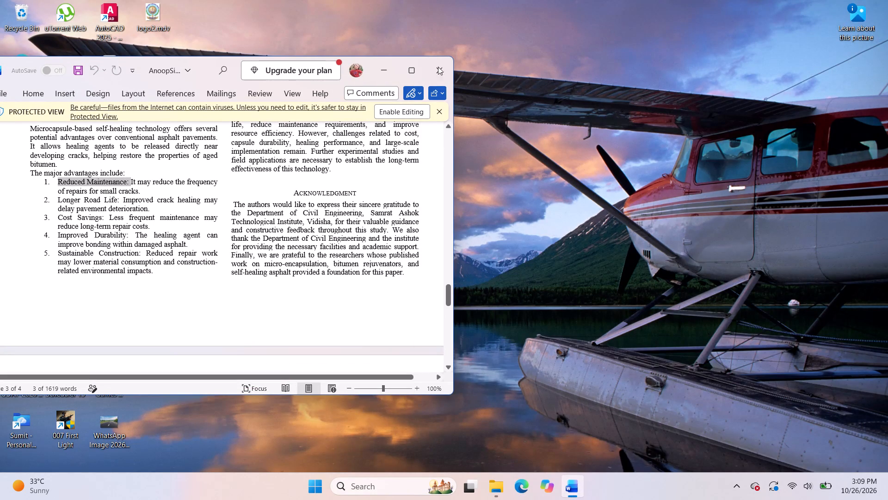
{"action": "left_click", "coordinate": [449, 67]}
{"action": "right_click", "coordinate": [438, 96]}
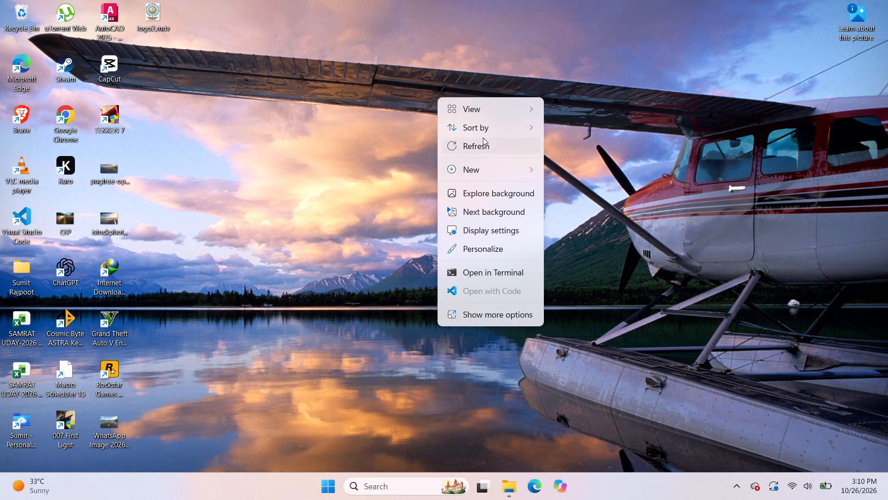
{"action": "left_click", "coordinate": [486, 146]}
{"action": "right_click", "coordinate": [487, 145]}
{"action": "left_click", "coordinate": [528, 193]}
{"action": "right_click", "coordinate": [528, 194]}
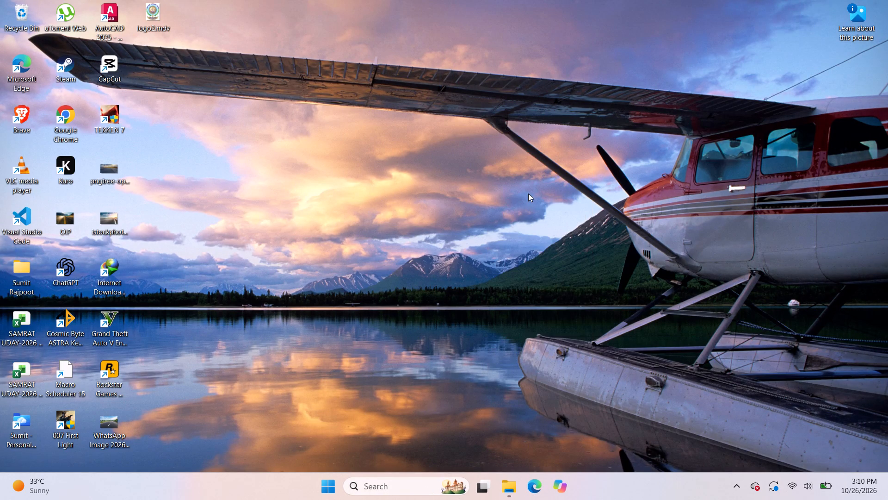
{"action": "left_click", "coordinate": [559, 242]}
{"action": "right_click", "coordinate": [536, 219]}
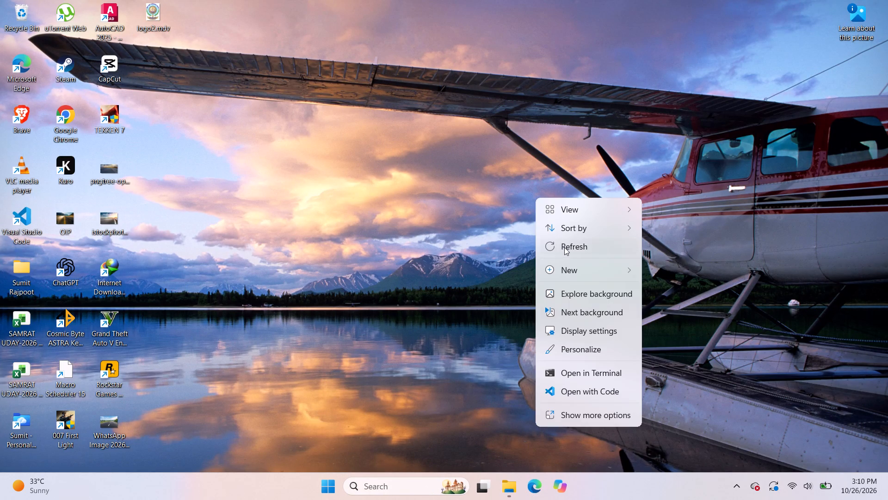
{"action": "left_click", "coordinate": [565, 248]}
Relaunch Microsoft Edge, search for Canva and open the SELF HEALING ROADS presentation from the Canva home page.
{"action": "left_click", "coordinate": [535, 477]}
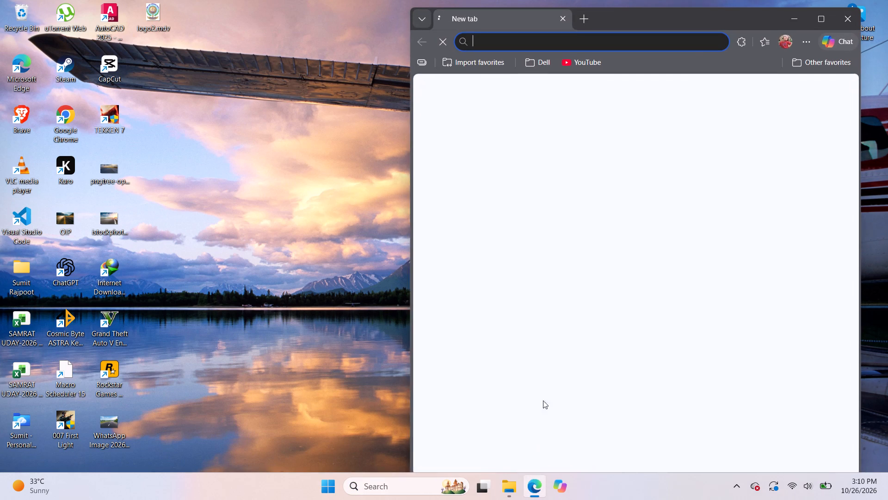
{"action": "left_click", "coordinate": [577, 216]}
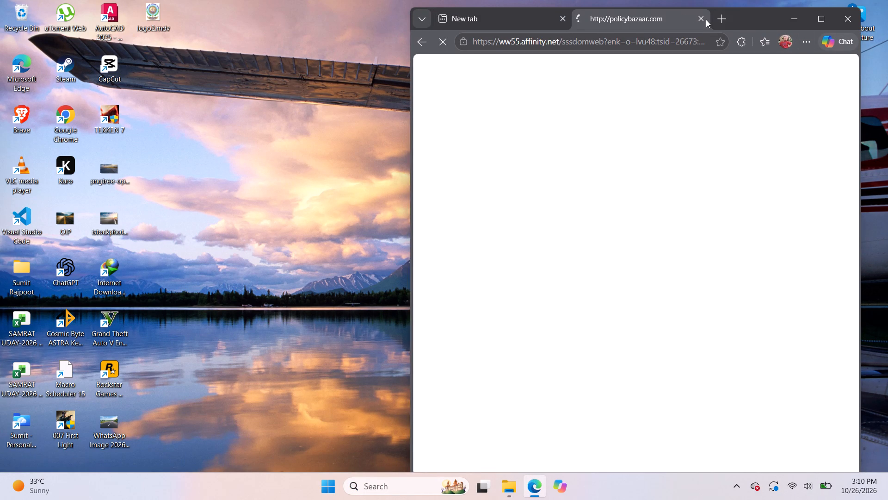
{"action": "left_click", "coordinate": [706, 19]}
{"action": "left_click", "coordinate": [700, 19]}
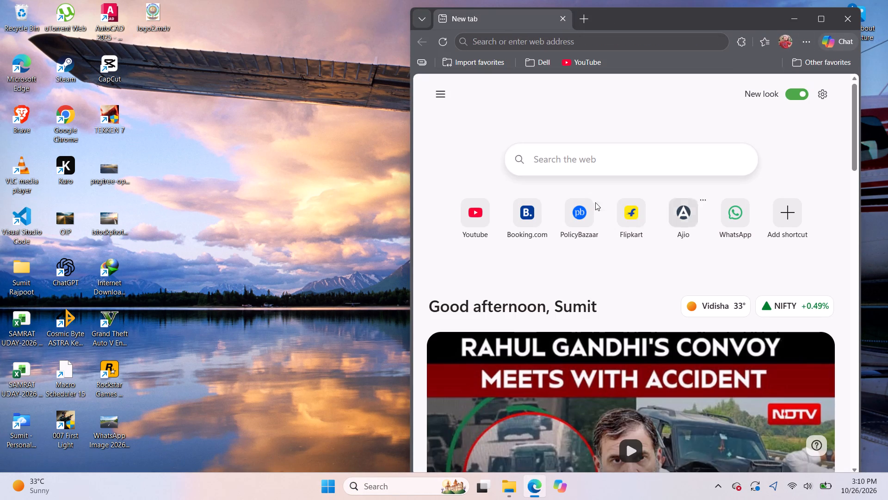
{"action": "scroll", "coordinate": [610, 227], "scroll_direction": "down", "scroll_amount": 3}
{"action": "scroll", "coordinate": [622, 225], "scroll_direction": "up", "scroll_amount": 4}
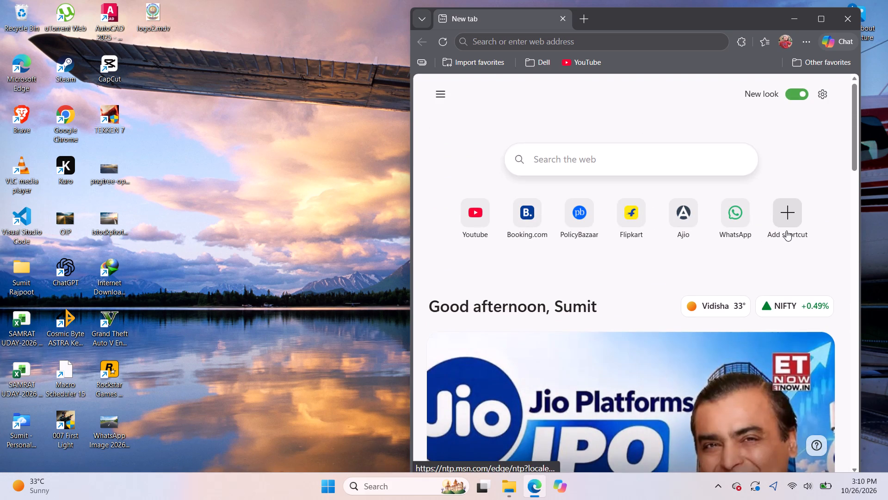
{"action": "left_click", "coordinate": [670, 169]}
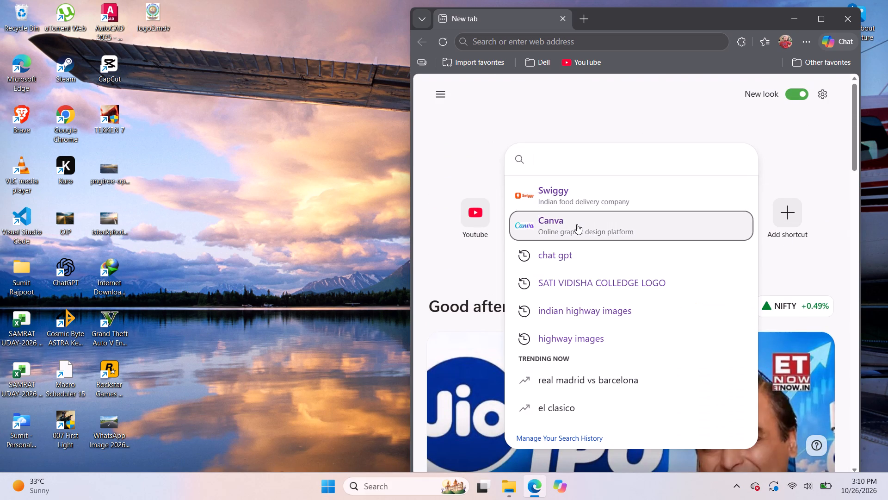
{"action": "left_click", "coordinate": [577, 224]}
{"action": "left_click", "coordinate": [490, 194]}
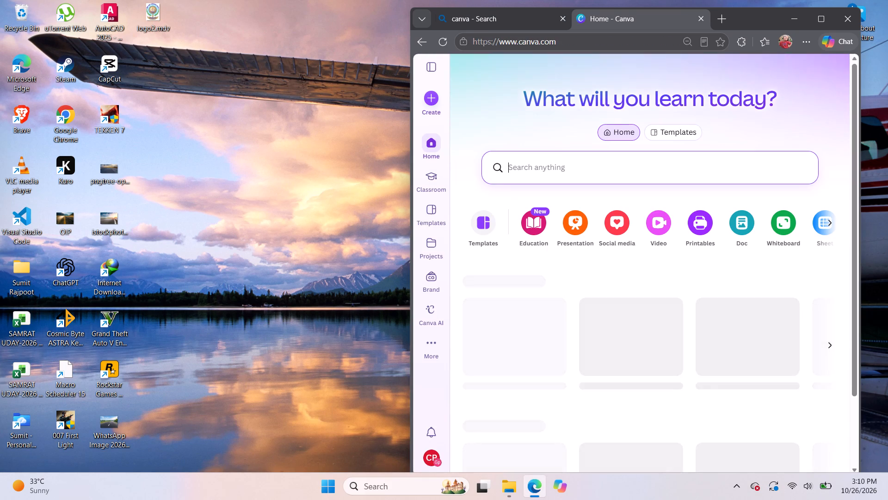
{"action": "left_click", "coordinate": [528, 331]}
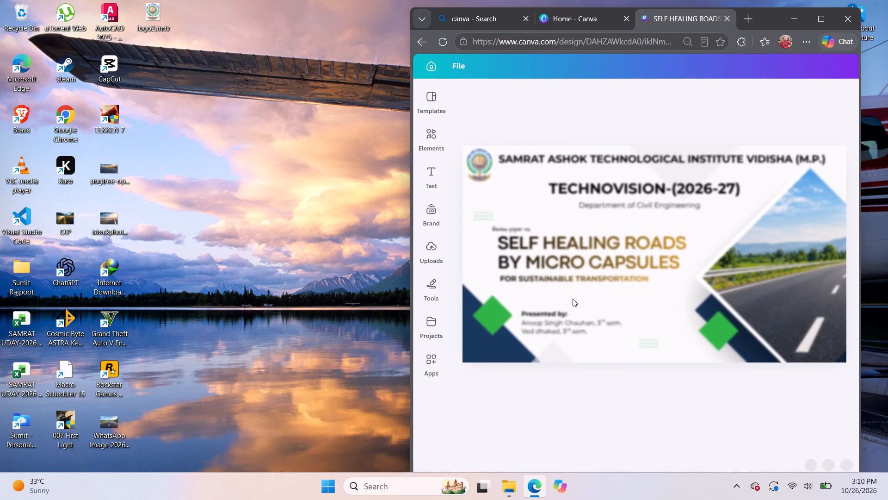
Go to slide 8, CHALLENGES & LIMITTIONS, in the reopened presentation.
{"action": "scroll", "coordinate": [622, 397], "scroll_direction": "down", "scroll_amount": 1}
{"action": "scroll", "coordinate": [688, 429], "scroll_direction": "down", "scroll_amount": 5}
{"action": "left_click", "coordinate": [676, 429]}
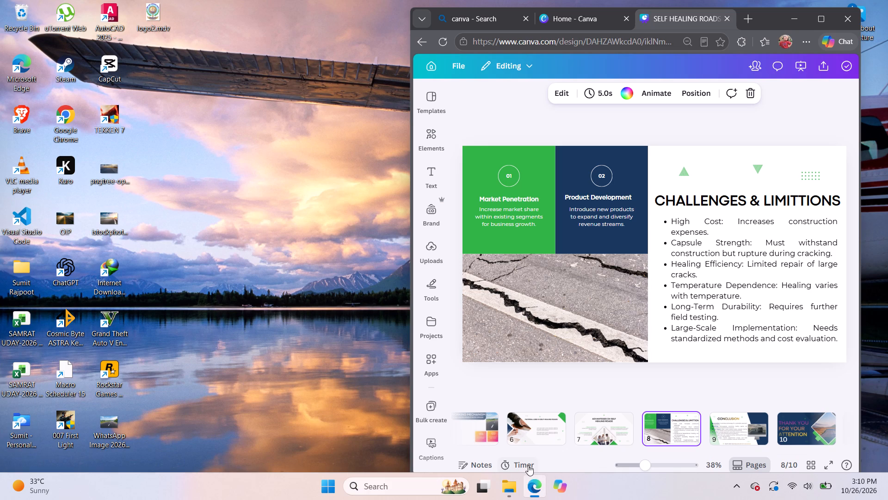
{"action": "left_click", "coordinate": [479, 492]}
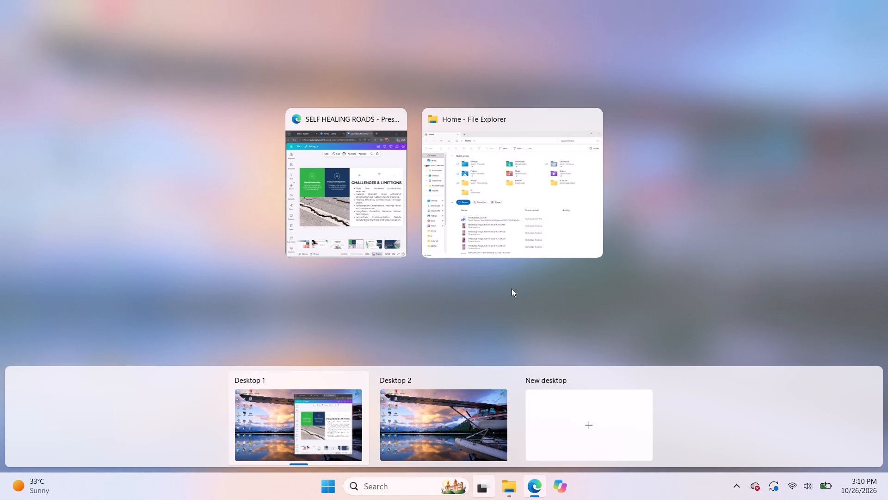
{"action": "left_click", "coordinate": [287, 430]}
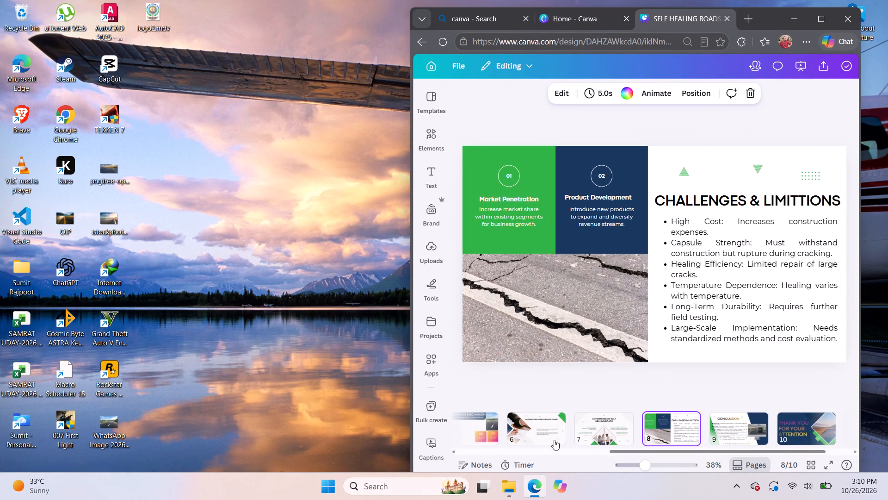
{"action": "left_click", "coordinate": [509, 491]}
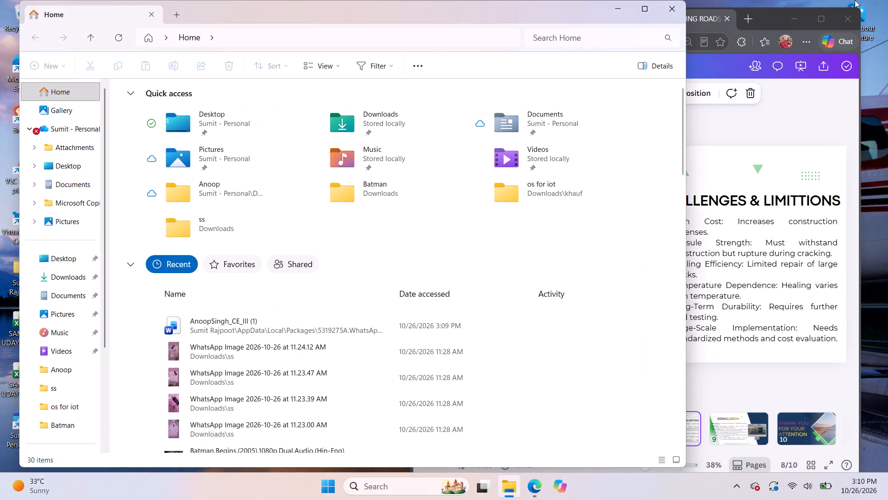
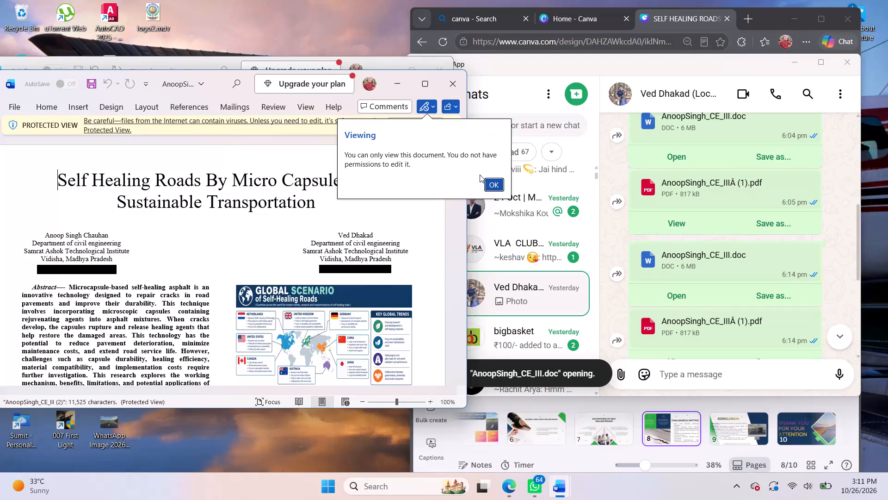
Look through the pages of the Self Healing Roads Word paper, including its challenges, advantages and references sections.
{"action": "left_click", "coordinate": [493, 181]}
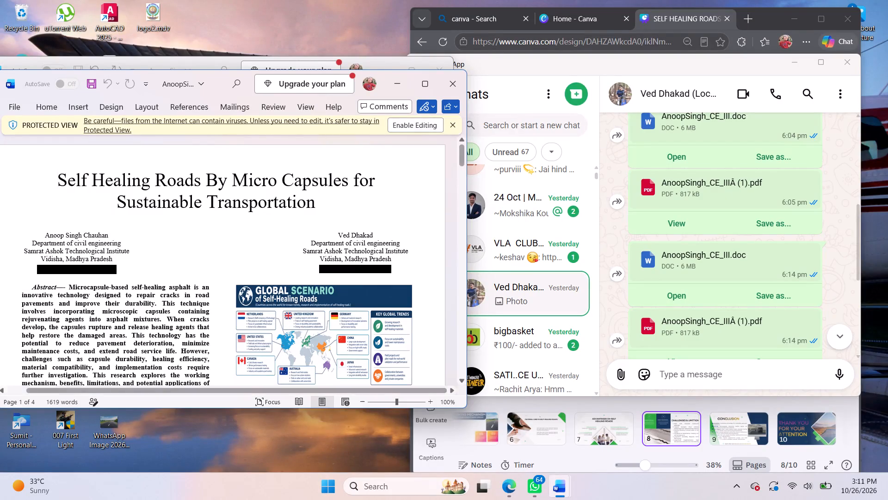
{"action": "scroll", "coordinate": [323, 295], "scroll_direction": "up", "scroll_amount": 3}
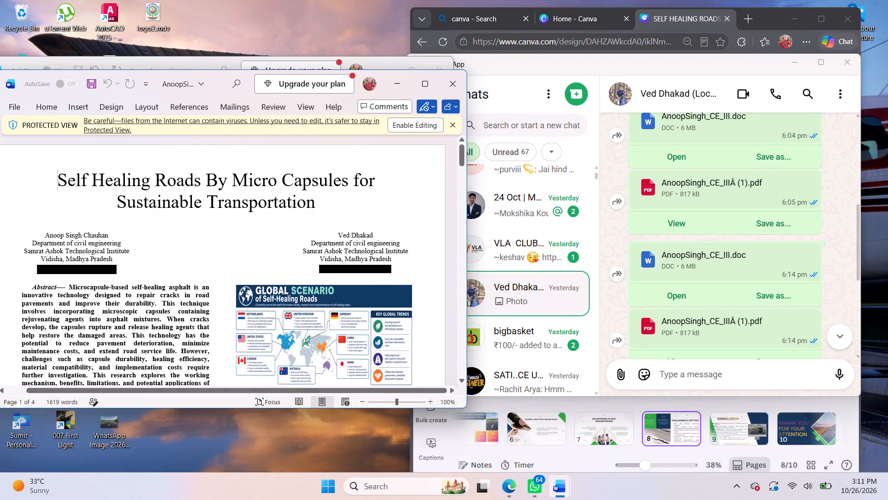
{"action": "scroll", "coordinate": [323, 295], "scroll_direction": "down", "scroll_amount": 15}
{"action": "scroll", "coordinate": [323, 295], "scroll_direction": "up", "scroll_amount": 3}
{"action": "scroll", "coordinate": [323, 295], "scroll_direction": "down", "scroll_amount": 19}
{"action": "scroll", "coordinate": [323, 295], "scroll_direction": "up", "scroll_amount": 7}
{"action": "scroll", "coordinate": [323, 295], "scroll_direction": "down", "scroll_amount": 17}
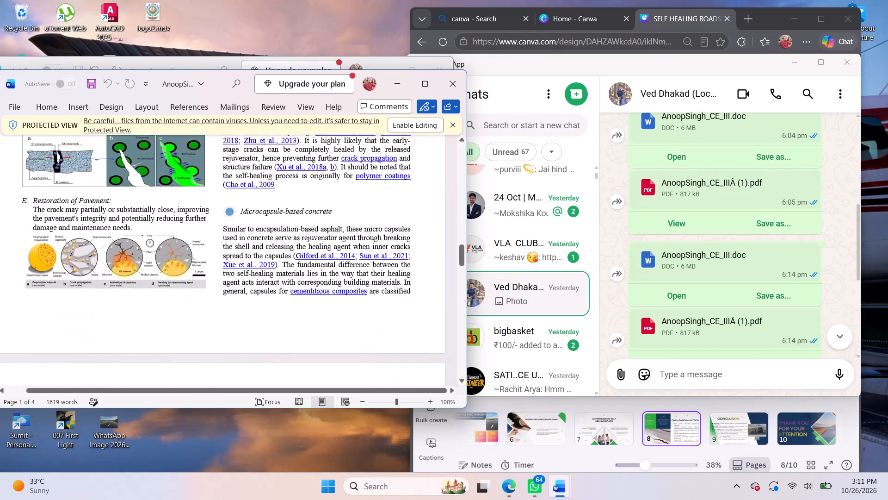
{"action": "scroll", "coordinate": [323, 295], "scroll_direction": "down", "scroll_amount": 18}
{"action": "scroll", "coordinate": [323, 295], "scroll_direction": "down", "scroll_amount": 5}
{"action": "scroll", "coordinate": [323, 295], "scroll_direction": "up", "scroll_amount": 2}
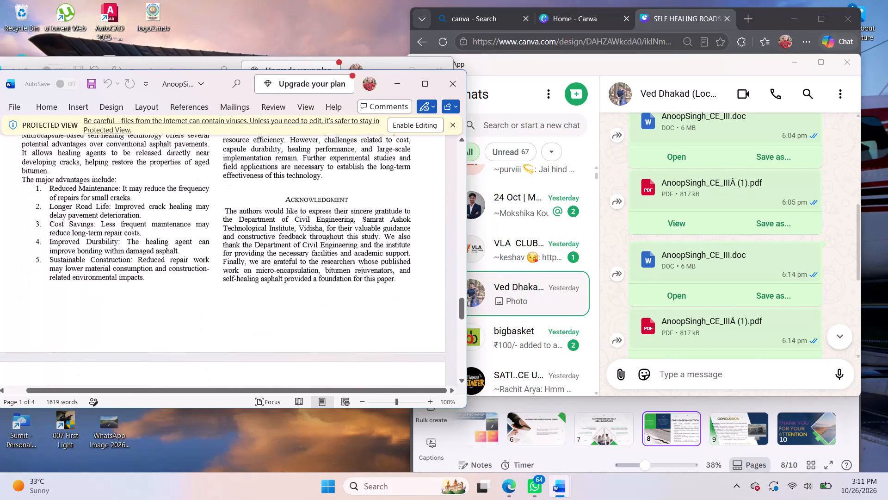
{"action": "scroll", "coordinate": [323, 295], "scroll_direction": "up", "scroll_amount": 4}
{"action": "scroll", "coordinate": [323, 295], "scroll_direction": "down", "scroll_amount": 11}
{"action": "scroll", "coordinate": [323, 295], "scroll_direction": "up", "scroll_amount": 6}
{"action": "scroll", "coordinate": [328, 290], "scroll_direction": "down", "scroll_amount": 7}
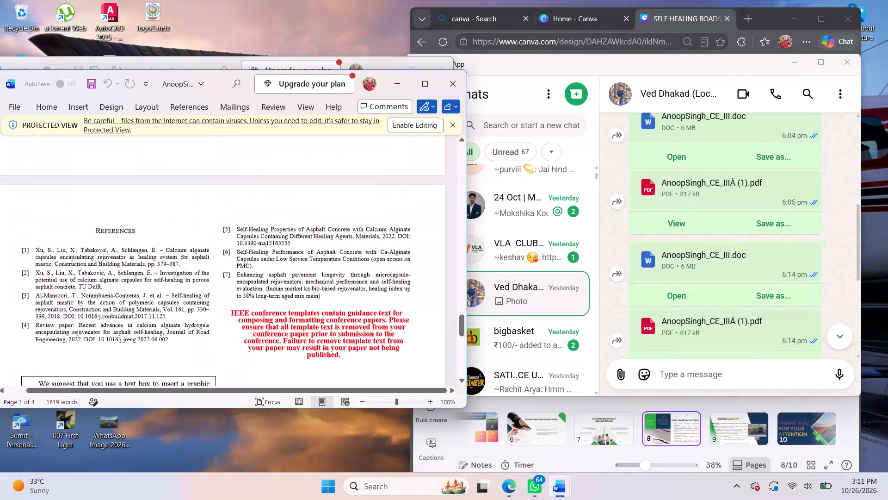
{"action": "scroll", "coordinate": [328, 290], "scroll_direction": "up", "scroll_amount": 20}
{"action": "scroll", "coordinate": [328, 290], "scroll_direction": "up", "scroll_amount": 5}
{"action": "scroll", "coordinate": [332, 289], "scroll_direction": "down", "scroll_amount": 8}
{"action": "scroll", "coordinate": [332, 289], "scroll_direction": "up", "scroll_amount": 6}
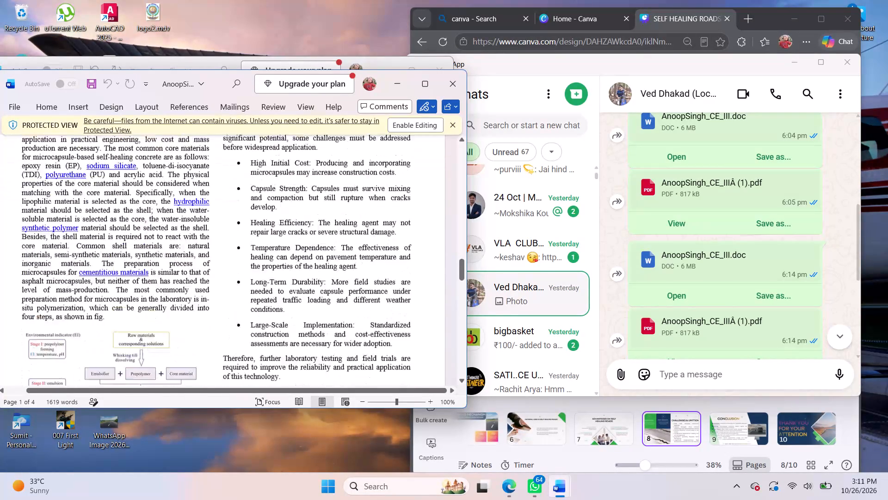
{"action": "scroll", "coordinate": [332, 289], "scroll_direction": "up", "scroll_amount": 3}
{"action": "scroll", "coordinate": [332, 289], "scroll_direction": "down", "scroll_amount": 18}
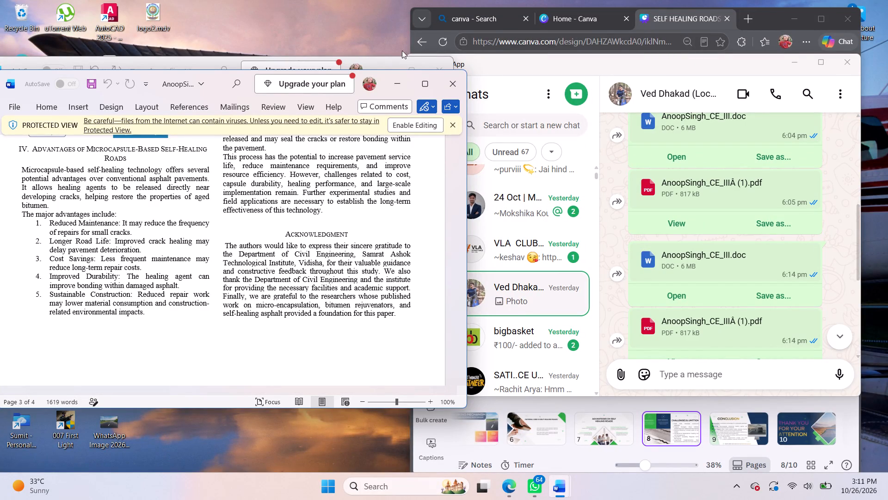
Switch from the Word paper to Canva in the Edge window.
{"action": "left_click", "coordinate": [596, 20]}
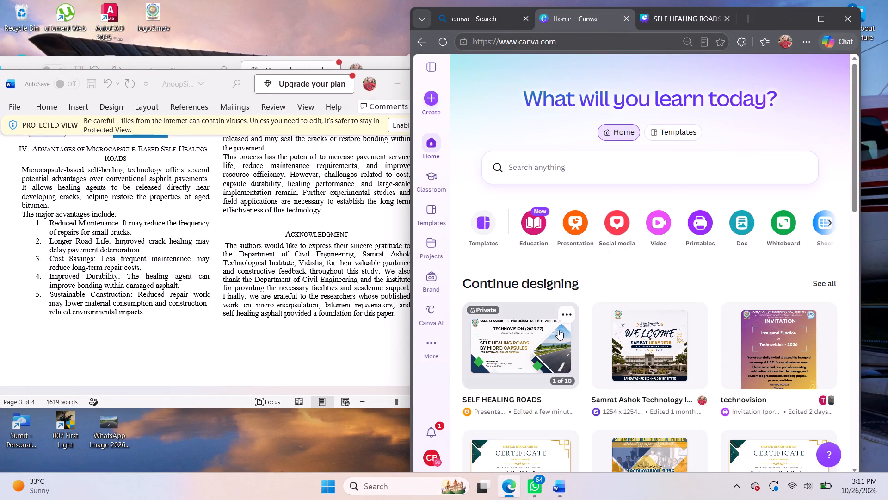
Open the SELF HEALING ROADS presentation from the Canva home page and go to slide 8, CHALLENGES & LIMITTIONS.
{"action": "left_click", "coordinate": [534, 339]}
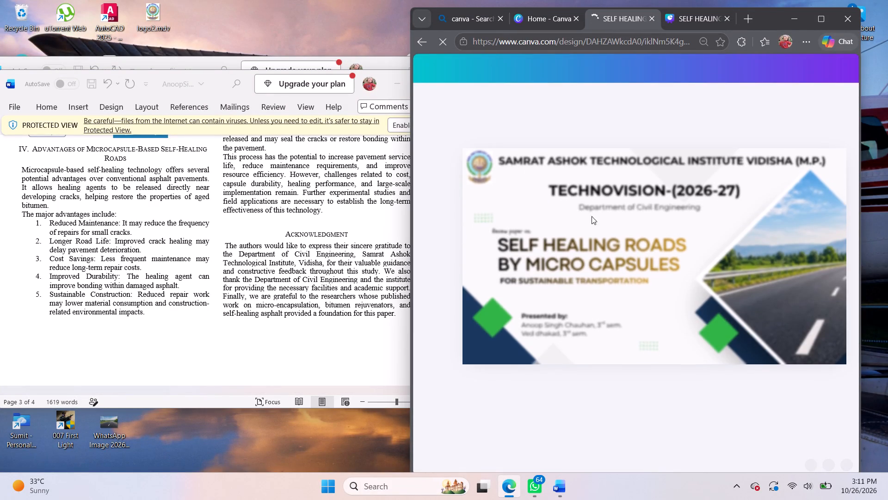
{"action": "scroll", "coordinate": [626, 425], "scroll_direction": "down", "scroll_amount": 2}
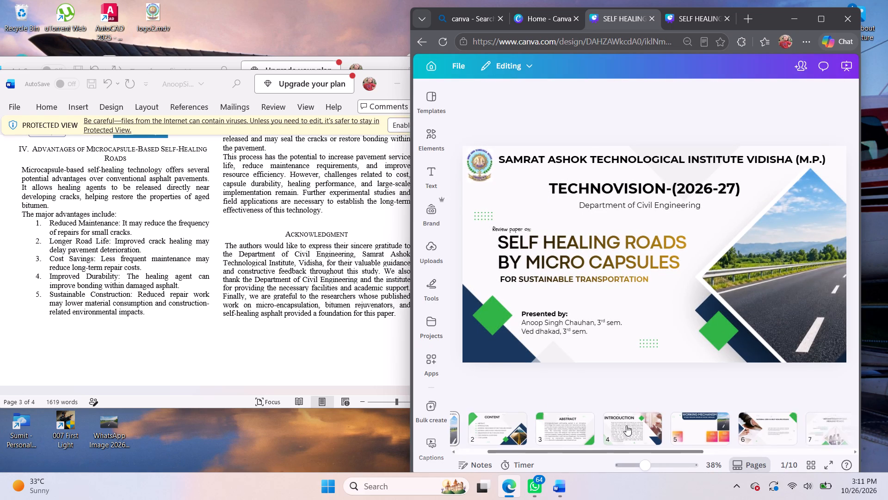
{"action": "scroll", "coordinate": [626, 425], "scroll_direction": "down", "scroll_amount": 2}
{"action": "scroll", "coordinate": [664, 434], "scroll_direction": "down", "scroll_amount": 1}
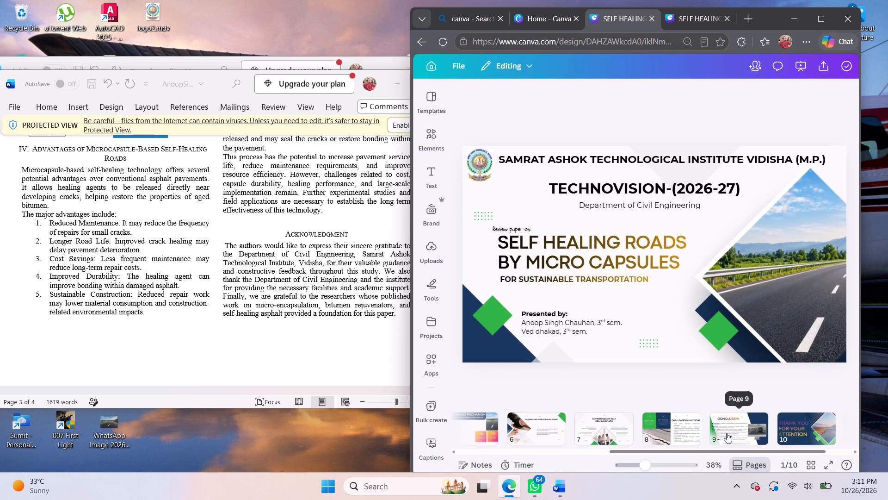
{"action": "left_click", "coordinate": [654, 435]}
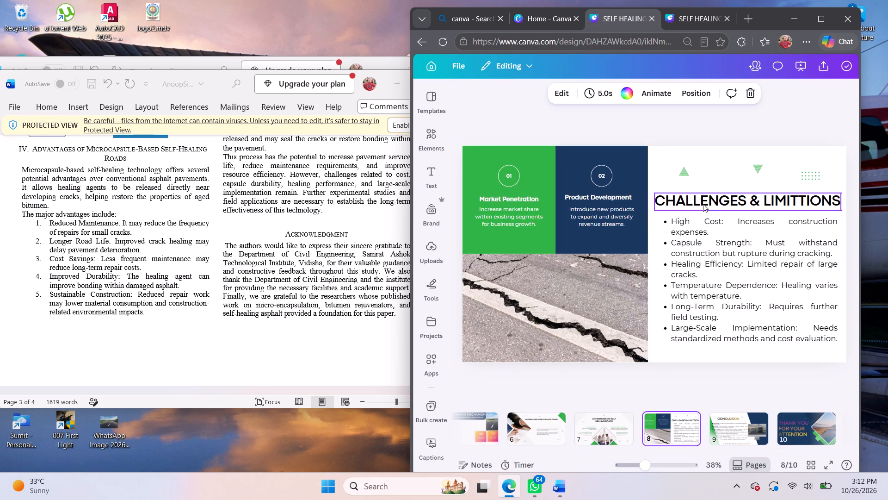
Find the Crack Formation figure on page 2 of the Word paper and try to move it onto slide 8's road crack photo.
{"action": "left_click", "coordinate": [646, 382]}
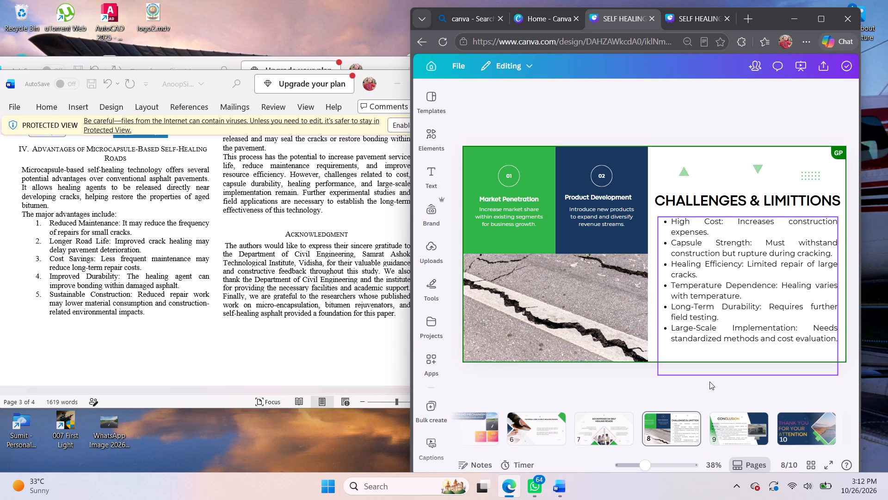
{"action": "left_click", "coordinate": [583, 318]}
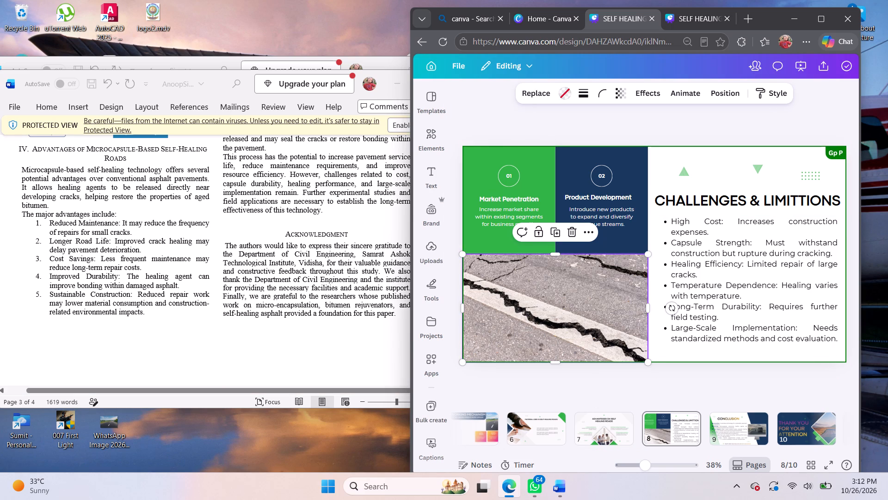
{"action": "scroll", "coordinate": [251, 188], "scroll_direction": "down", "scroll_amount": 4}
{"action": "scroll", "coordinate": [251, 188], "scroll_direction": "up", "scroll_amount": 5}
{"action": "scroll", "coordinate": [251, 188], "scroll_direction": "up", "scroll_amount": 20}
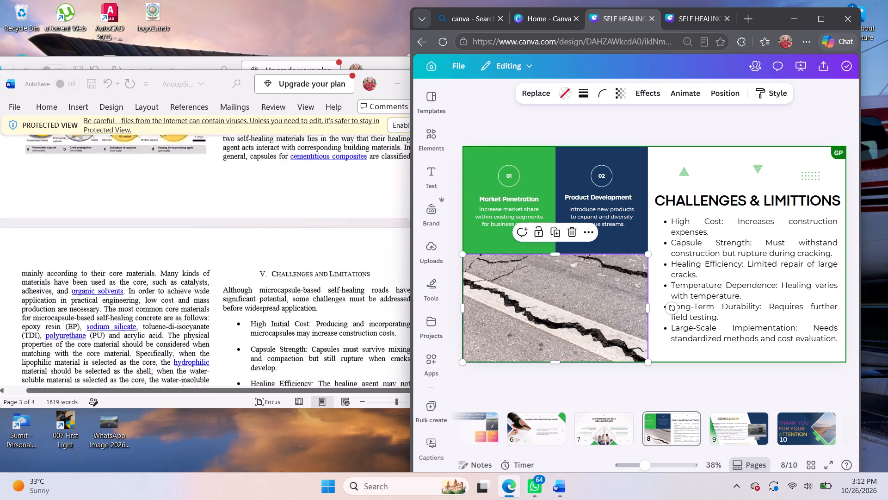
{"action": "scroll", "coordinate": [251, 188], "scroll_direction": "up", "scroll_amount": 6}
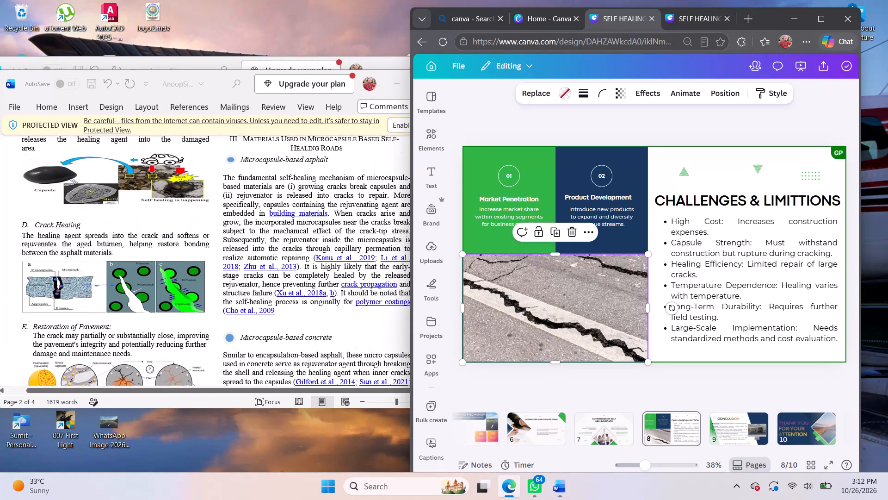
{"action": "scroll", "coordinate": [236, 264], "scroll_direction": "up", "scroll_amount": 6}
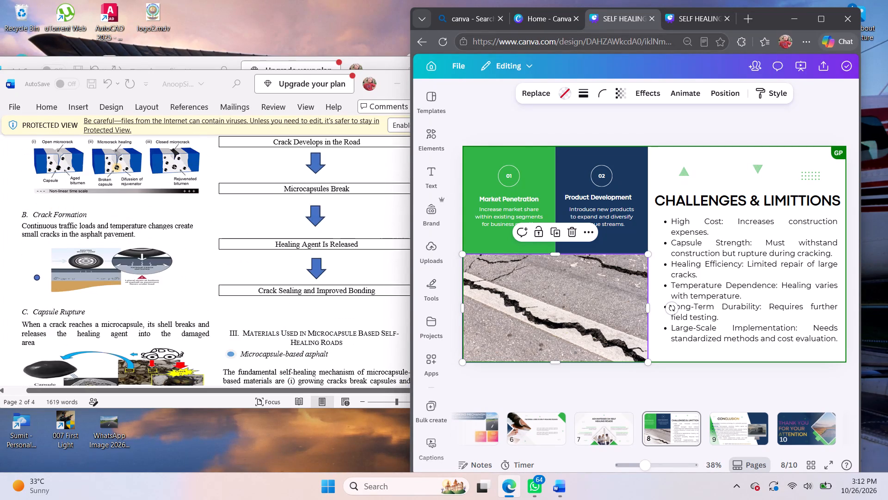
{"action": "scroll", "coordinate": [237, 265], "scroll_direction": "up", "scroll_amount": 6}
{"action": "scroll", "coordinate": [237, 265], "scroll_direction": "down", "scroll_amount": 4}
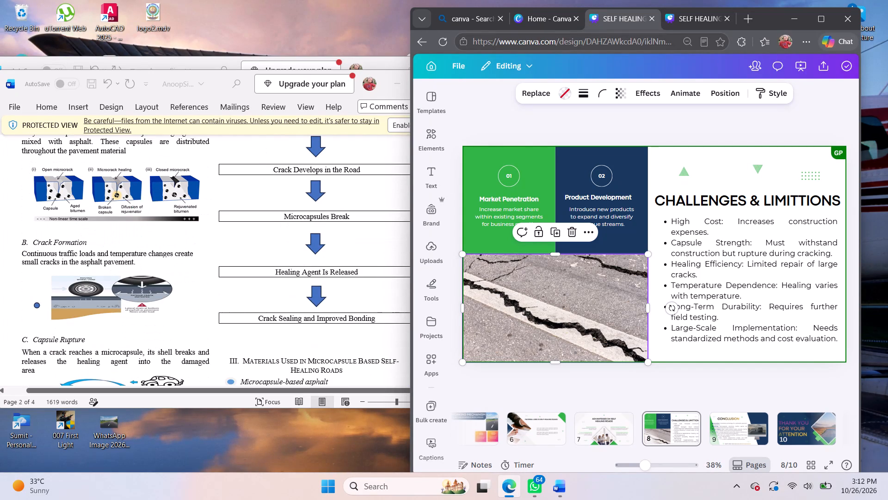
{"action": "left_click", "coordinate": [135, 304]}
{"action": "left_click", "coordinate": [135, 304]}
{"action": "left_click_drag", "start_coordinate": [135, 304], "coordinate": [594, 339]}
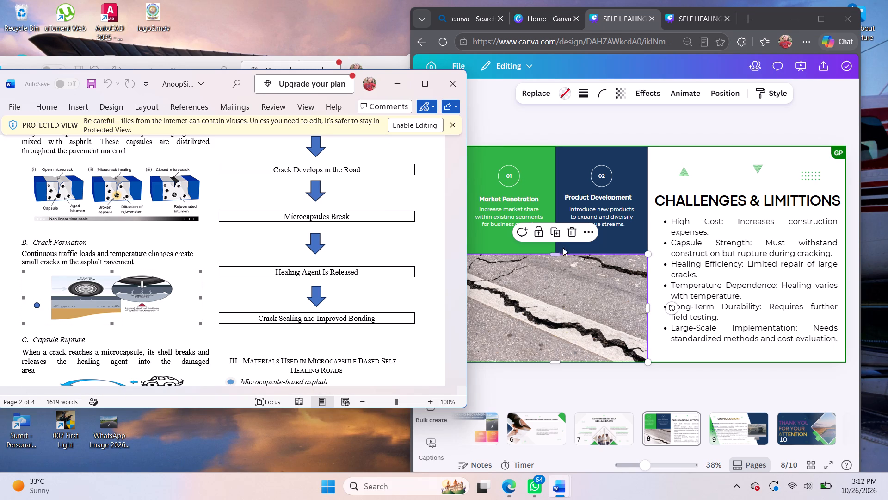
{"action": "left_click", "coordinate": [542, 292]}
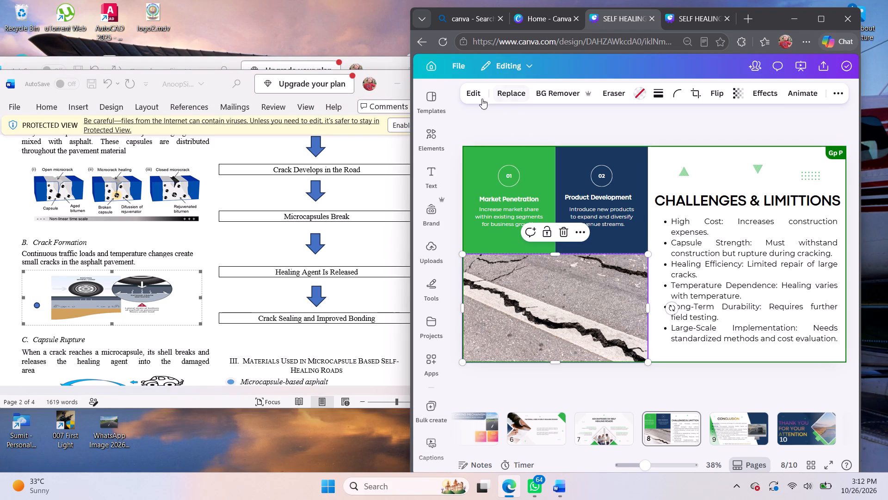
Copy the Crack Formation figure from page 2 of the Word paper.
{"action": "right_click", "coordinate": [147, 291]}
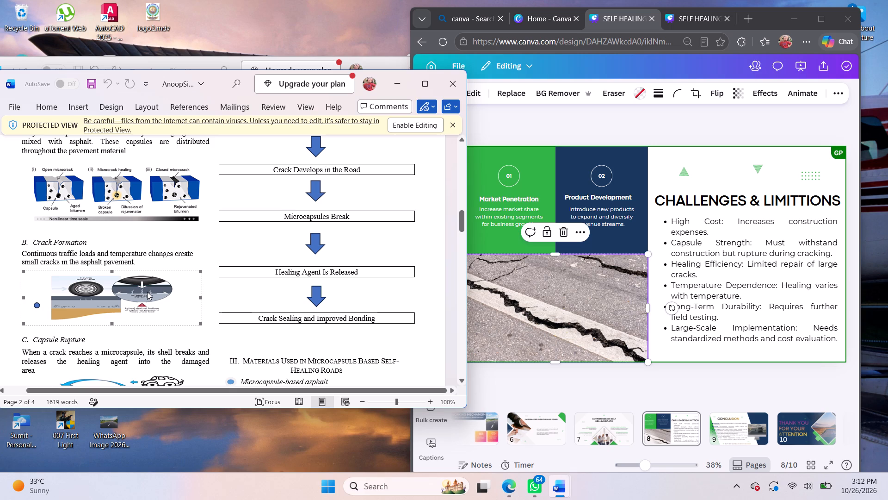
{"action": "left_click", "coordinate": [149, 294]}
{"action": "right_click", "coordinate": [149, 294]}
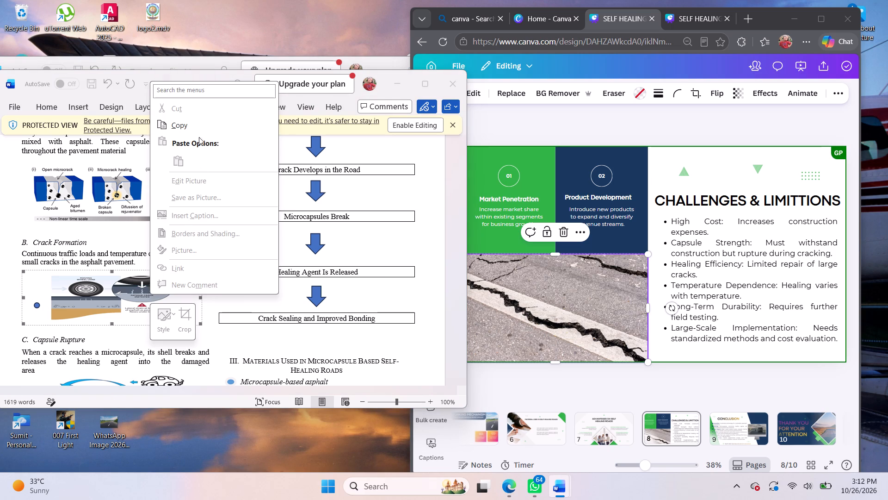
{"action": "left_click", "coordinate": [202, 130]}
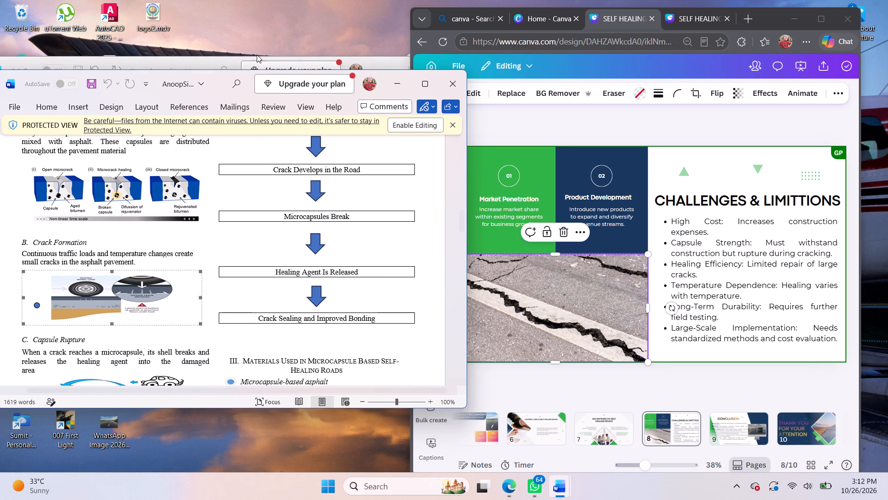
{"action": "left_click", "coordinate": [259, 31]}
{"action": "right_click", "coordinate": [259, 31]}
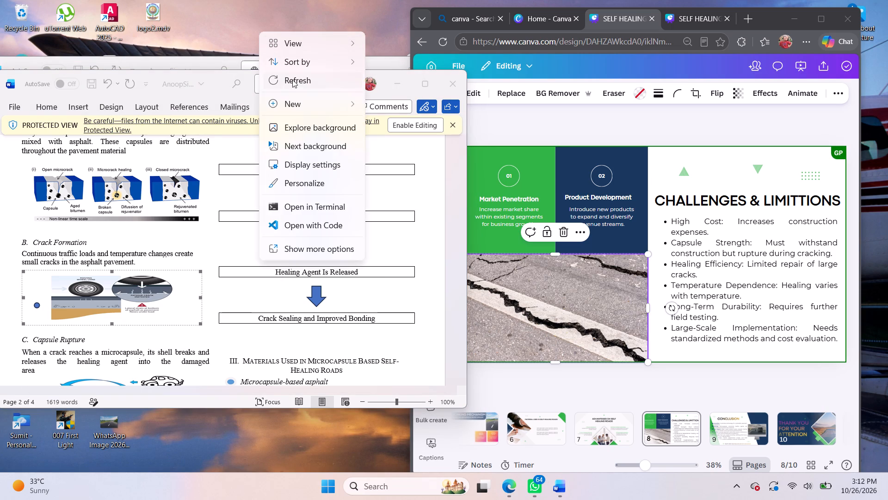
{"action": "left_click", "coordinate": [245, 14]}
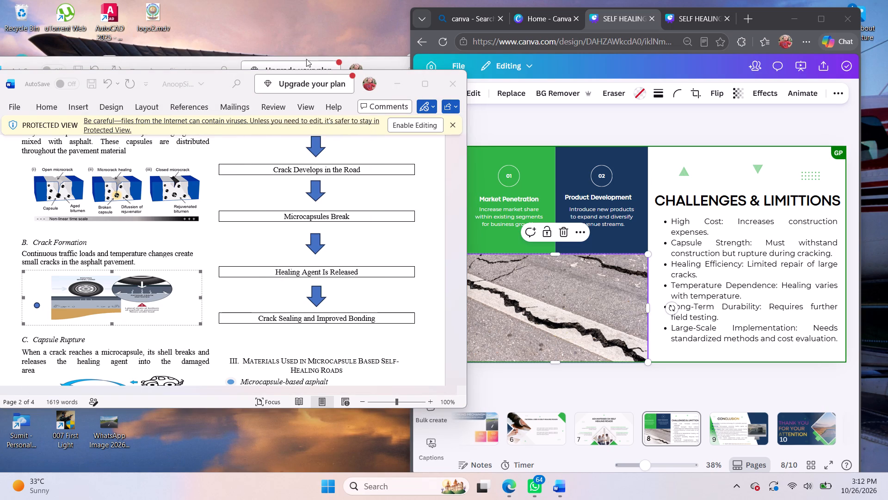
Look through the text and figures on pages 1 and 2 of the front copy of the Word paper.
{"action": "scroll", "coordinate": [217, 258], "scroll_direction": "down", "scroll_amount": 3}
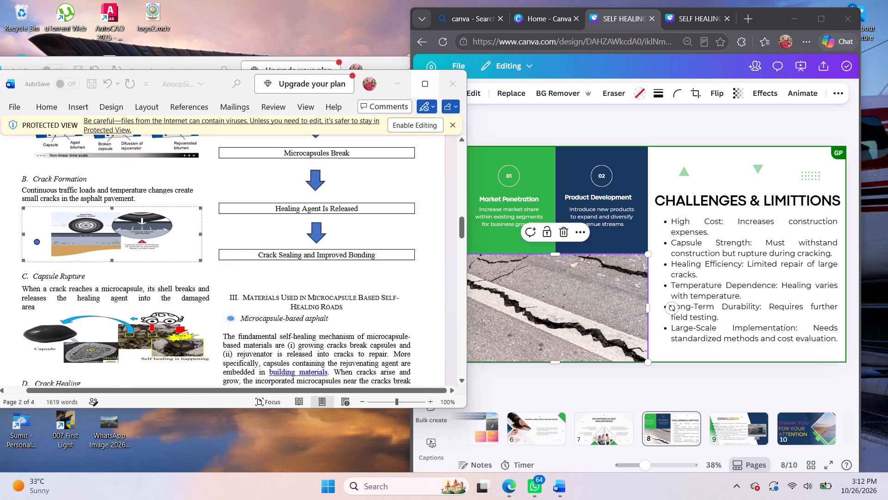
{"action": "scroll", "coordinate": [217, 258], "scroll_direction": "down", "scroll_amount": 2}
{"action": "scroll", "coordinate": [217, 258], "scroll_direction": "up", "scroll_amount": 14}
{"action": "scroll", "coordinate": [218, 244], "scroll_direction": "down", "scroll_amount": 5}
{"action": "scroll", "coordinate": [218, 244], "scroll_direction": "up", "scroll_amount": 7}
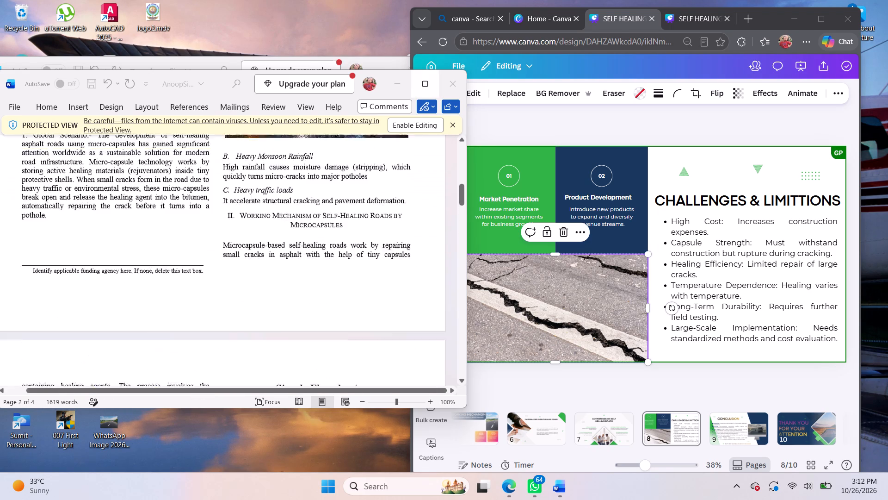
{"action": "scroll", "coordinate": [218, 244], "scroll_direction": "down", "scroll_amount": 9}
{"action": "scroll", "coordinate": [218, 242], "scroll_direction": "up", "scroll_amount": 8}
{"action": "scroll", "coordinate": [218, 242], "scroll_direction": "down", "scroll_amount": 8}
{"action": "scroll", "coordinate": [219, 237], "scroll_direction": "down", "scroll_amount": 13}
{"action": "scroll", "coordinate": [220, 236], "scroll_direction": "up", "scroll_amount": 18}
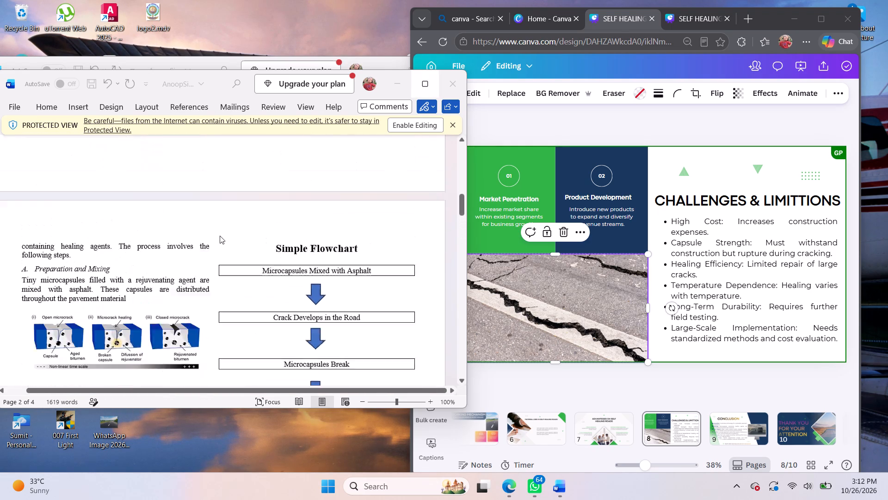
{"action": "scroll", "coordinate": [220, 235], "scroll_direction": "up", "scroll_amount": 2}
{"action": "scroll", "coordinate": [220, 235], "scroll_direction": "down", "scroll_amount": 8}
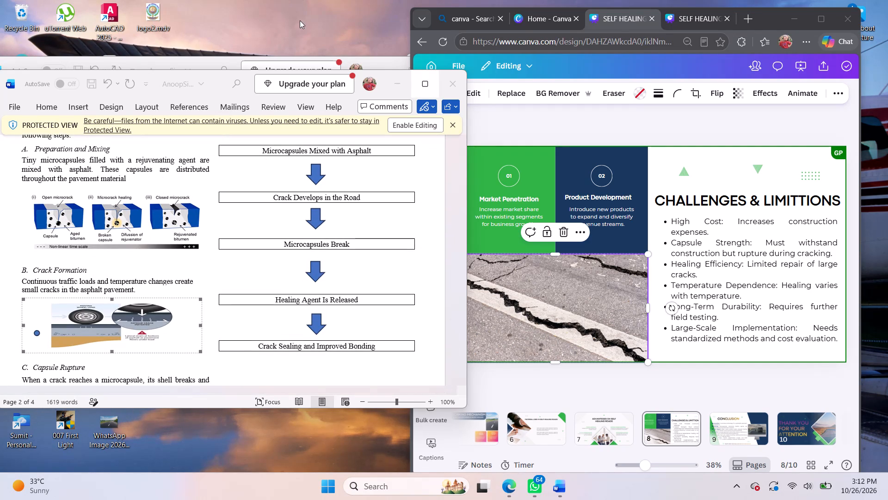
Close the front copy of the Word paper.
{"action": "left_click", "coordinate": [450, 81]}
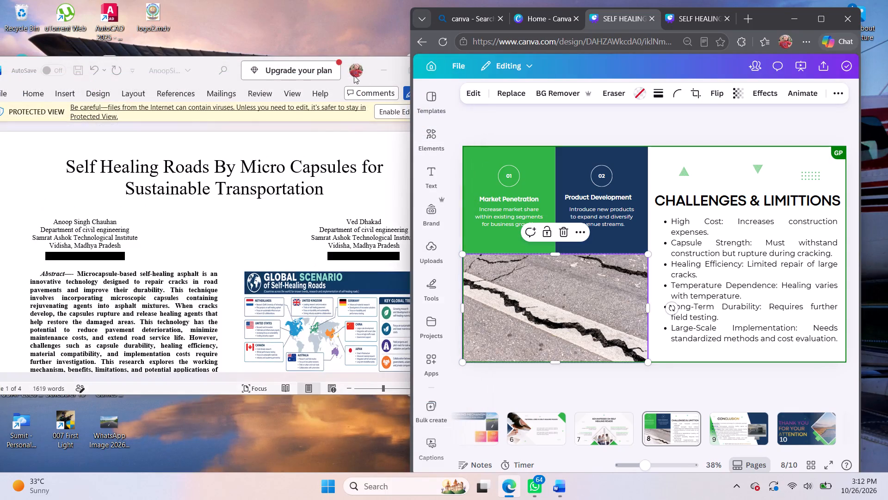
Look through the other open copy of the Word paper, from the title page to the challenges and conclusion sections on page 3.
{"action": "scroll", "coordinate": [211, 223], "scroll_direction": "down", "scroll_amount": 2}
{"action": "scroll", "coordinate": [211, 219], "scroll_direction": "up", "scroll_amount": 1}
{"action": "scroll", "coordinate": [211, 219], "scroll_direction": "down", "scroll_amount": 7}
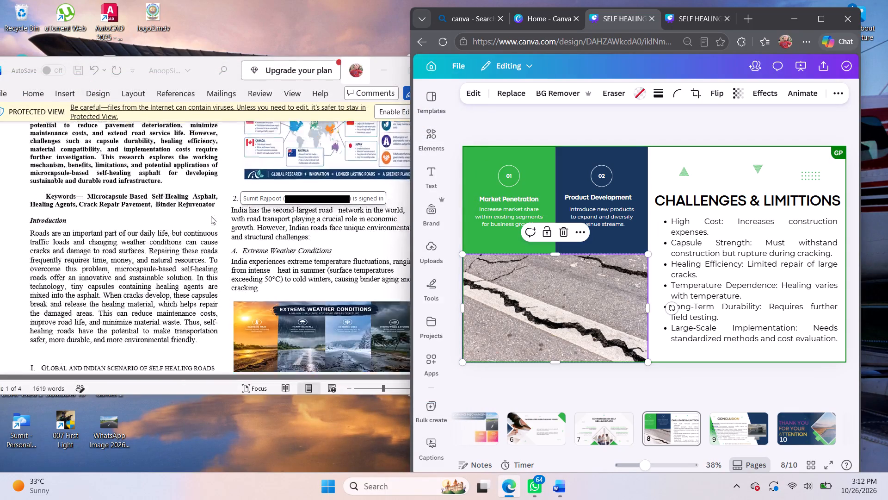
{"action": "scroll", "coordinate": [211, 216], "scroll_direction": "down", "scroll_amount": 20}
{"action": "scroll", "coordinate": [211, 216], "scroll_direction": "down", "scroll_amount": 11}
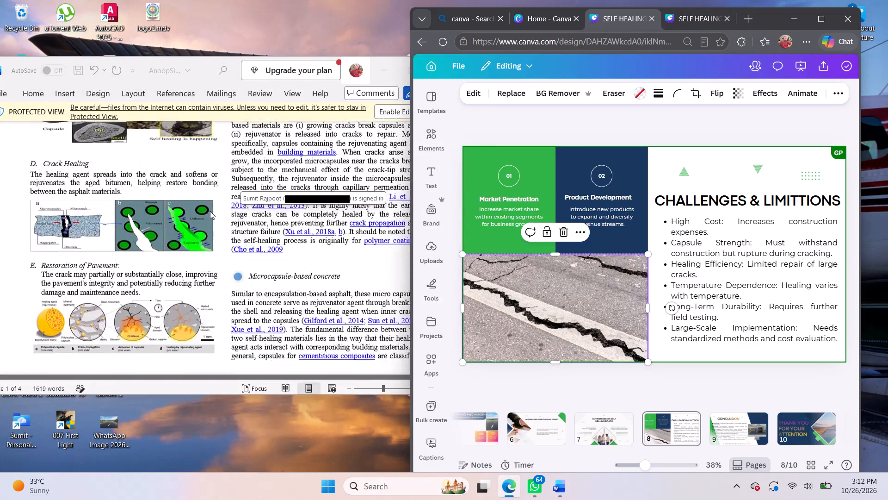
{"action": "scroll", "coordinate": [210, 211], "scroll_direction": "down", "scroll_amount": 16}
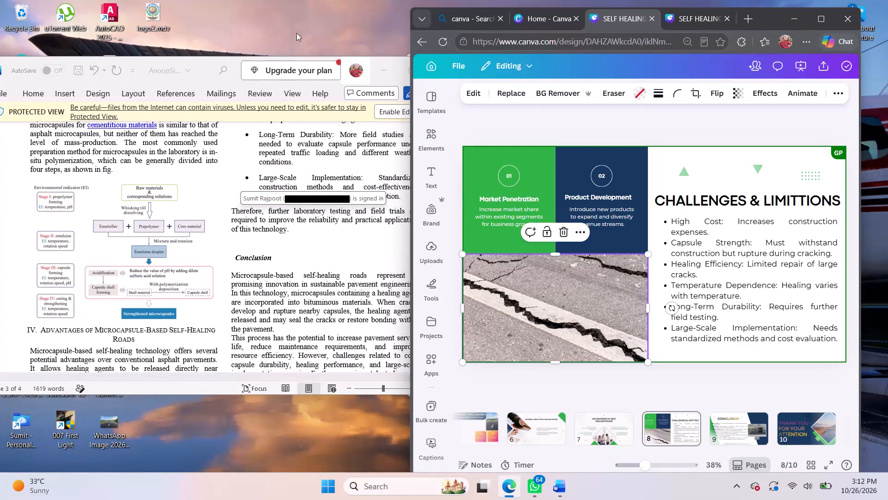
{"action": "left_click", "coordinate": [296, 33]}
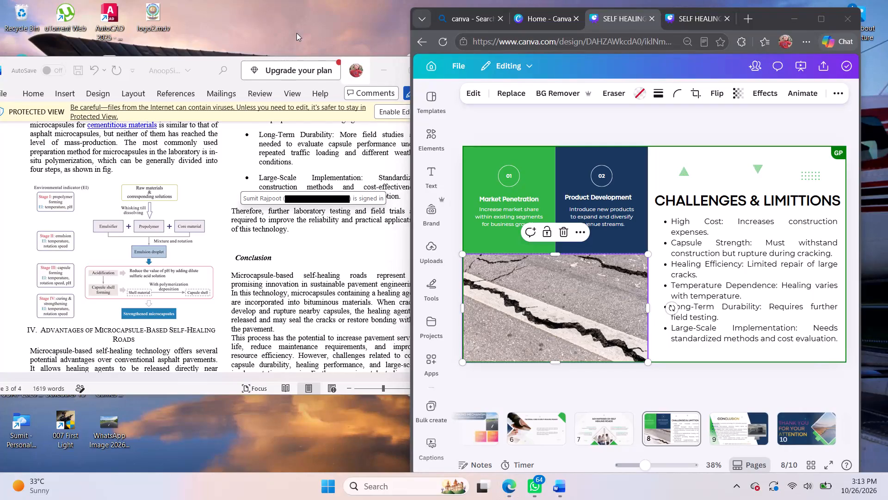
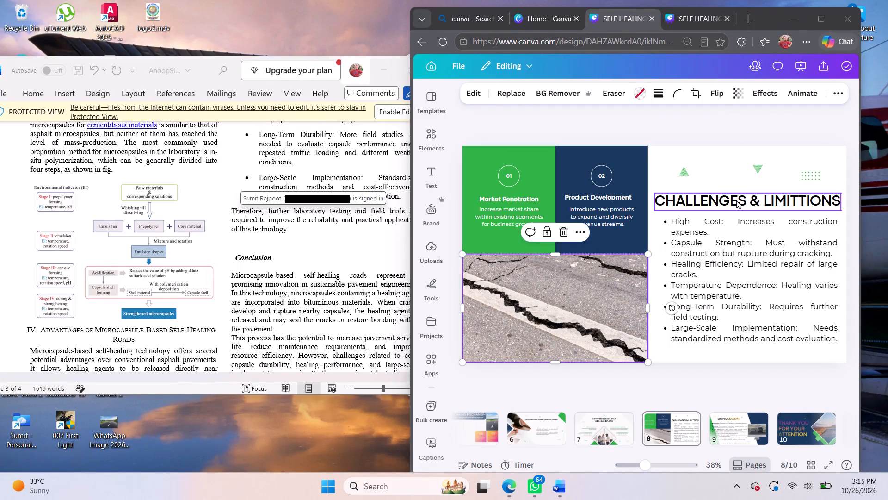
Replace the cracked-road photo on slide 8 with an aerial highway interchange photo, searching the photo library for HIGHWAY.
{"action": "left_click", "coordinate": [561, 319]}
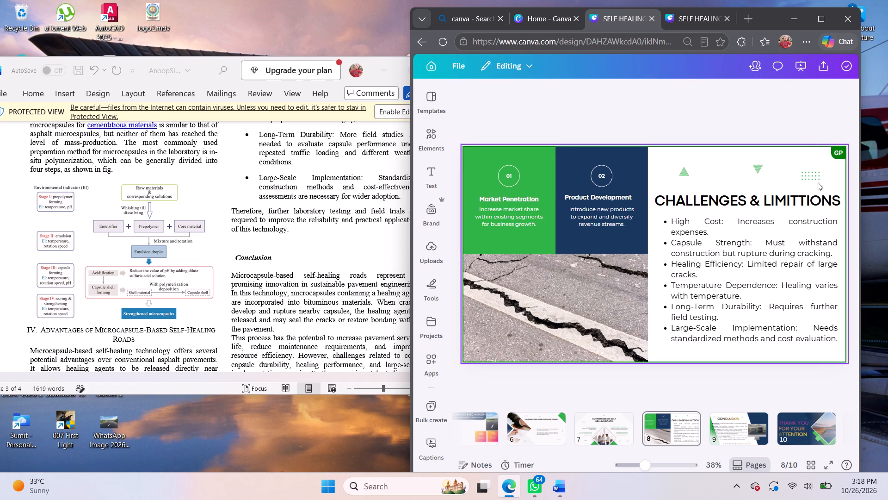
{"action": "left_click", "coordinate": [587, 291]}
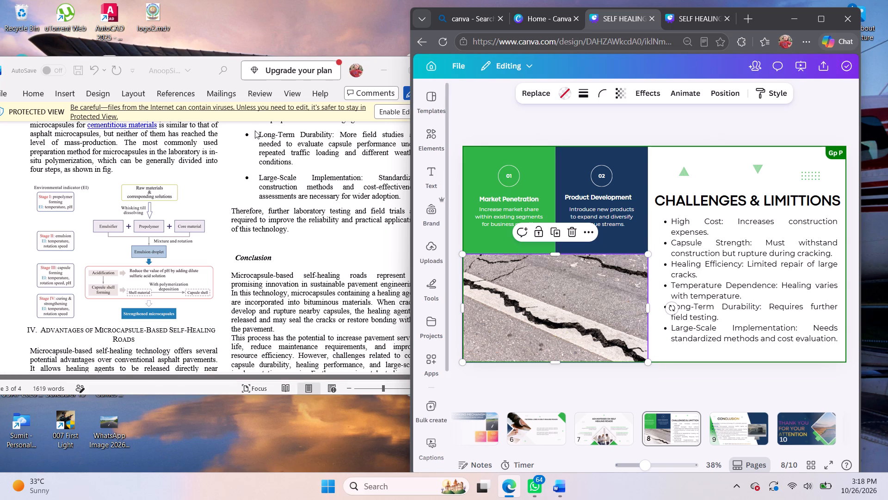
{"action": "left_click", "coordinate": [545, 96]}
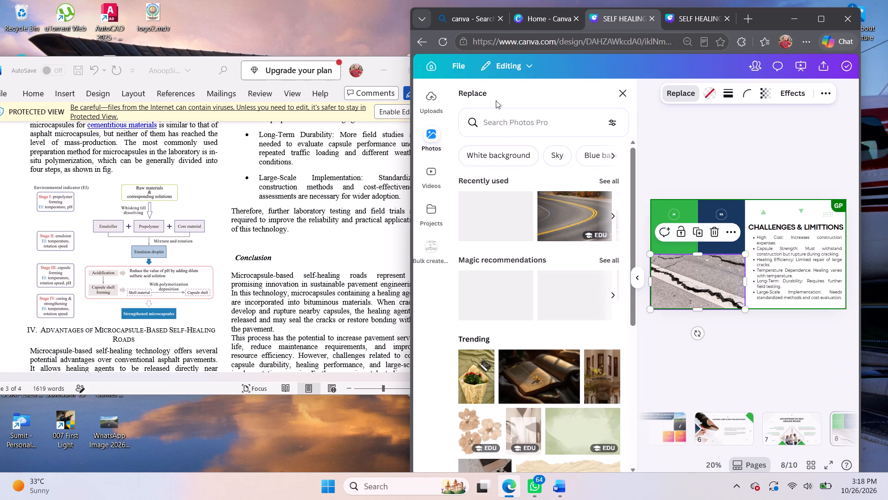
{"action": "scroll", "coordinate": [544, 333], "scroll_direction": "down", "scroll_amount": 1}
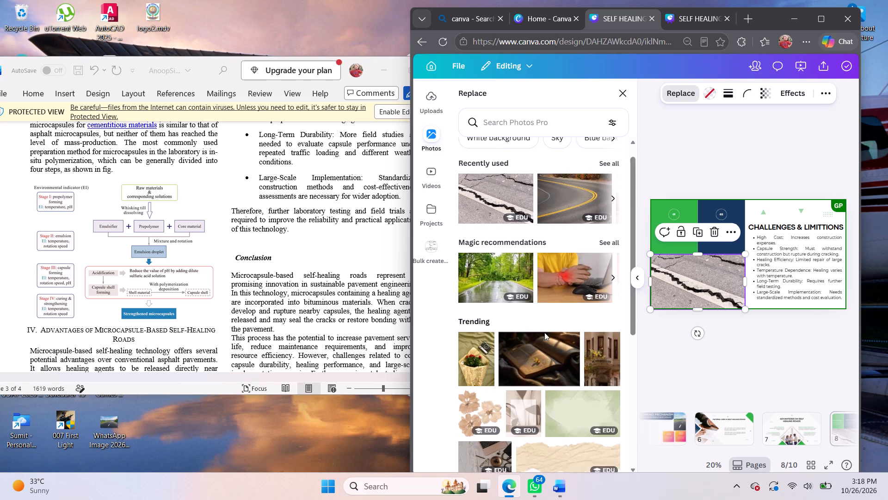
{"action": "scroll", "coordinate": [545, 272], "scroll_direction": "up", "scroll_amount": 2}
{"action": "left_click", "coordinate": [546, 125]}
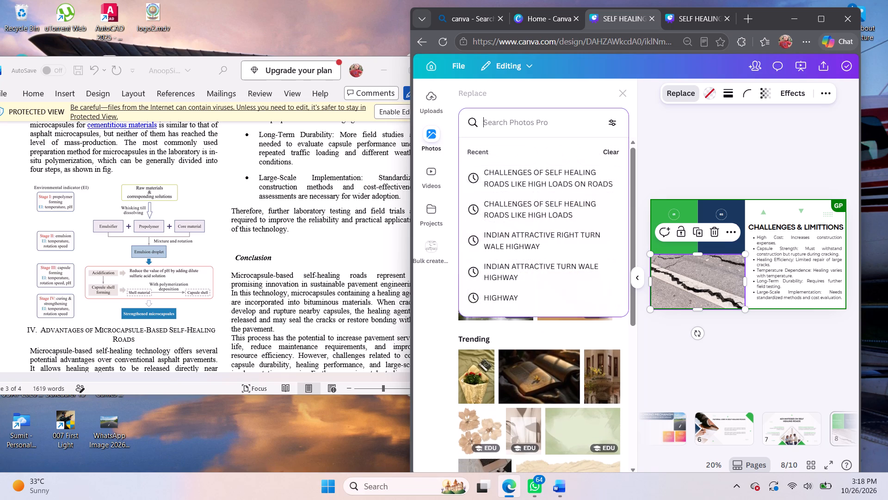
{"action": "type", "text": "HIGHWAY"}
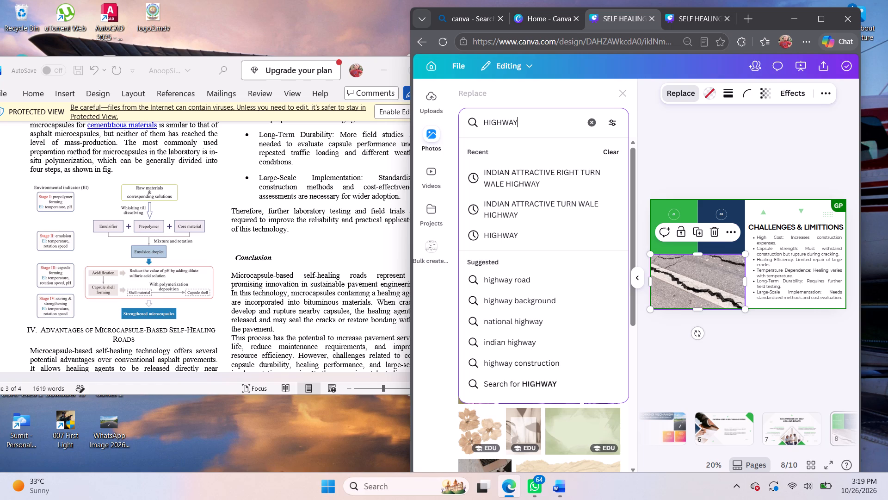
{"action": "key", "text": "space"}
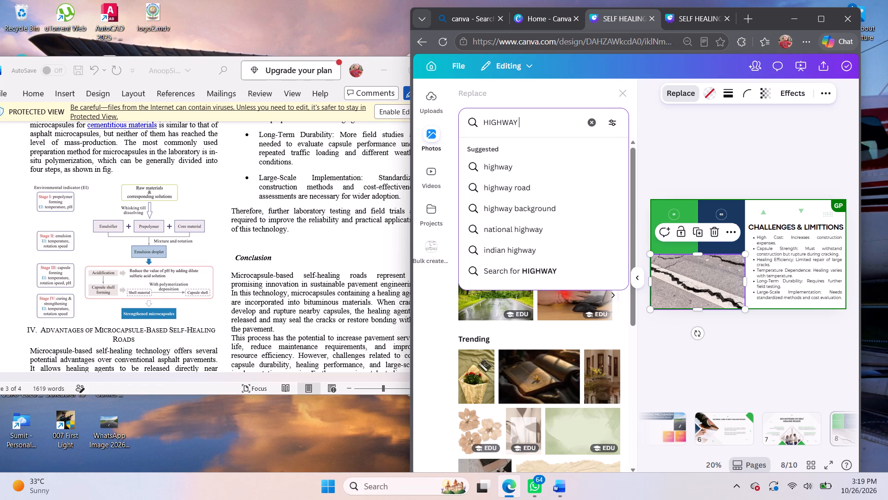
{"action": "key", "text": "Return"}
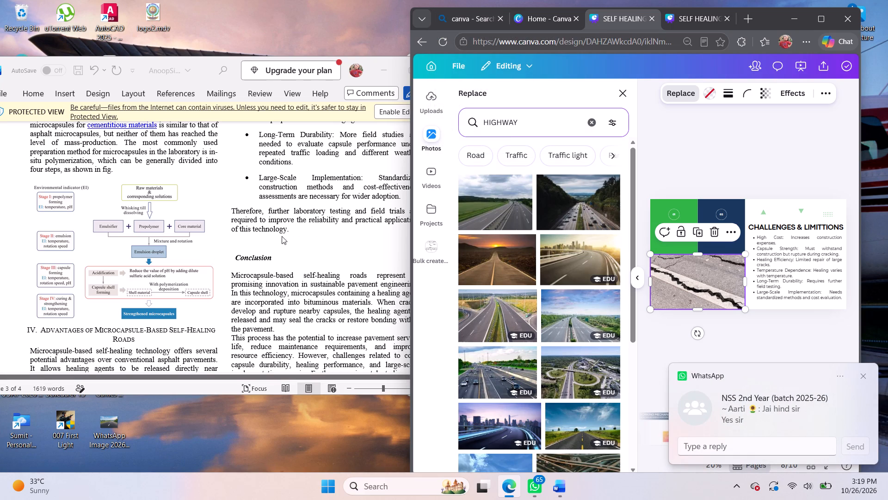
Replace the cracked-road photo on slide 8 with the aerial highway interchange photo from the HIGHWAY results.
{"action": "scroll", "coordinate": [521, 202], "scroll_direction": "down", "scroll_amount": 1}
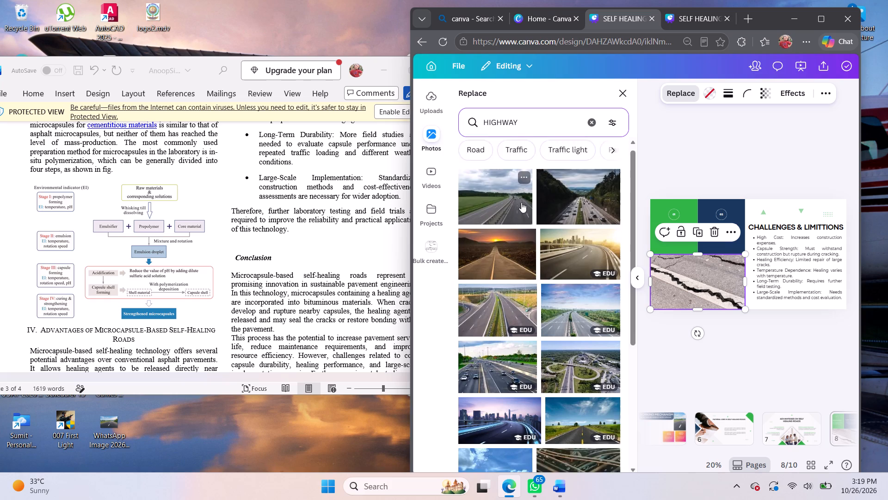
{"action": "scroll", "coordinate": [521, 202], "scroll_direction": "down", "scroll_amount": 2}
{"action": "left_click", "coordinate": [570, 202]}
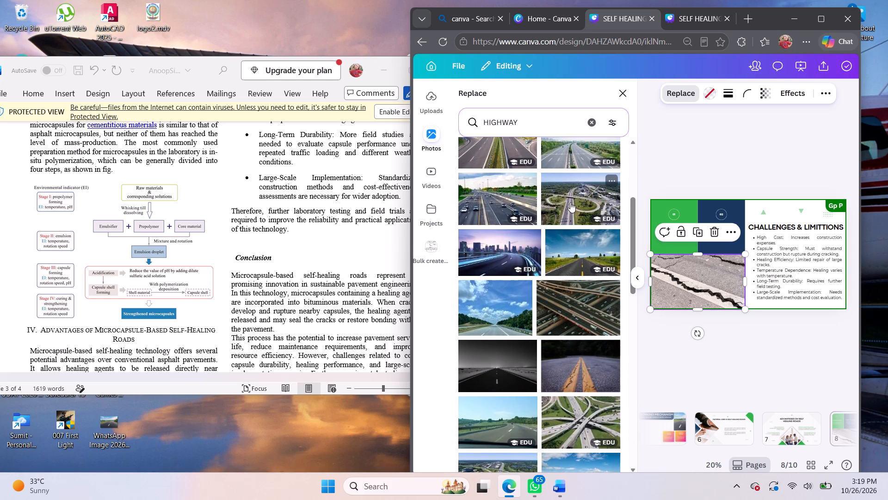
{"action": "left_click", "coordinate": [595, 384]}
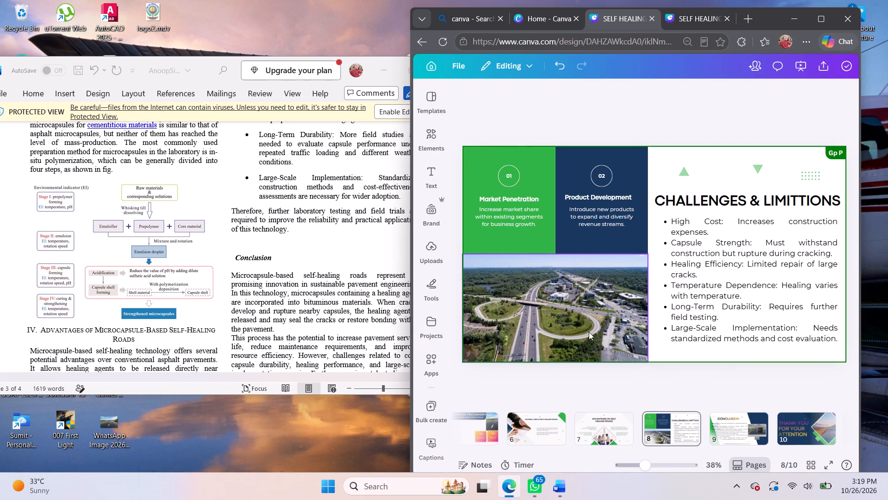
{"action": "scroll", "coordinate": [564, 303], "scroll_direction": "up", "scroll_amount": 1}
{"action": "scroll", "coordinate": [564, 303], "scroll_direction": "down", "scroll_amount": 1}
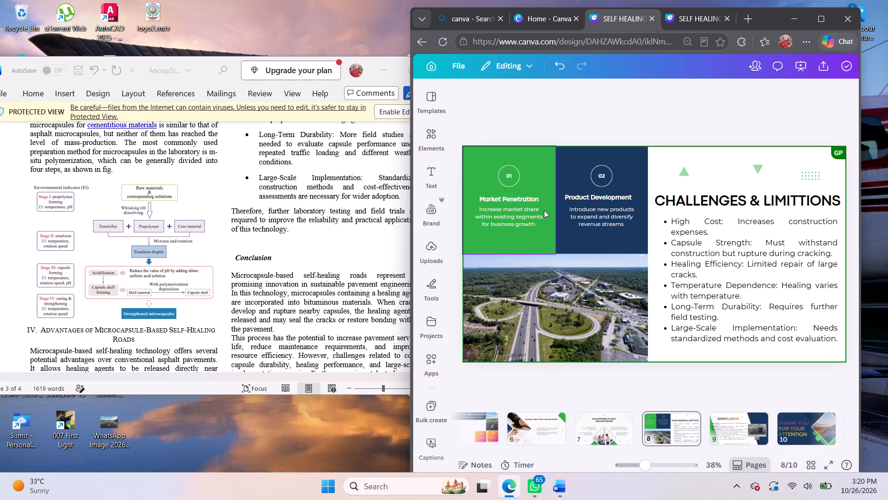
Select the green Market Penetration block and the navy Product Development block on slide 8 in turn.
{"action": "left_click", "coordinate": [543, 181]}
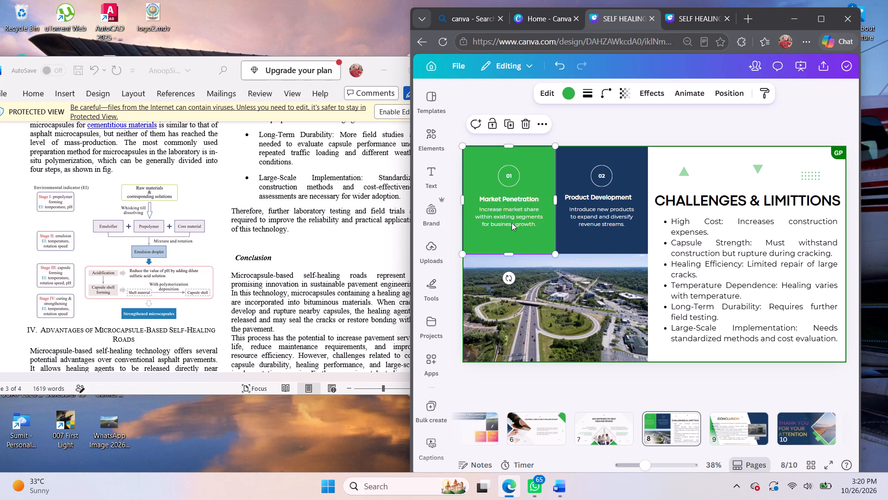
{"action": "left_click", "coordinate": [590, 238]}
{"action": "left_click", "coordinate": [522, 240]}
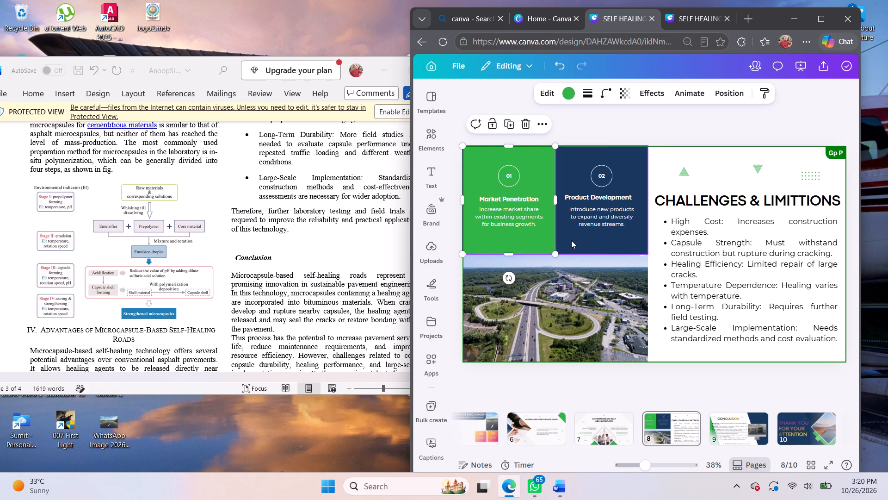
{"action": "left_click", "coordinate": [571, 240]}
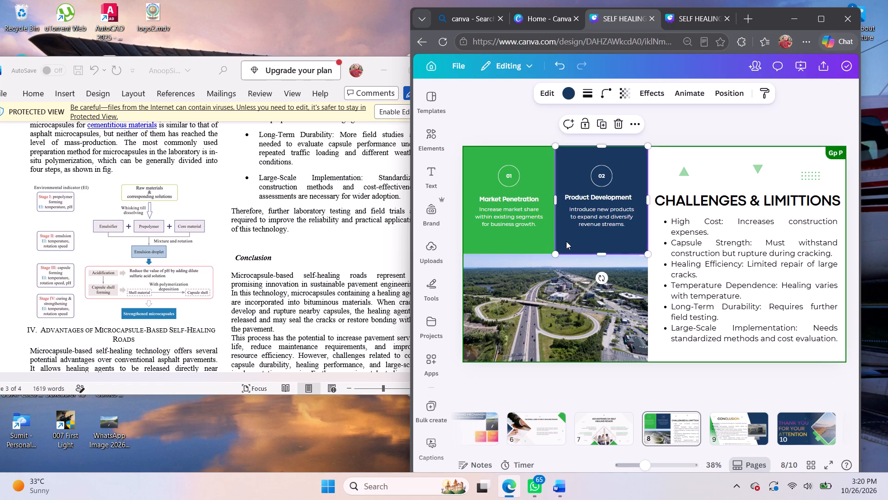
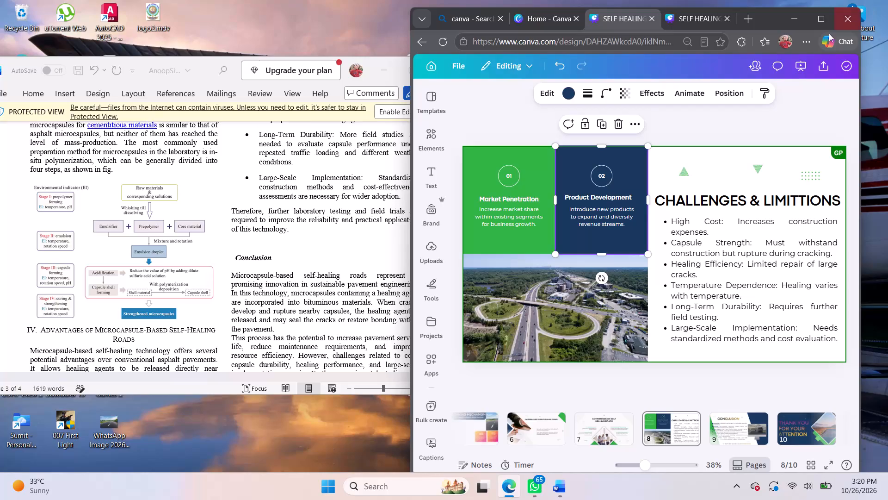
Look through slides 7 to 9 for remaining template content, checking the elements on the advantages slide.
{"action": "left_click", "coordinate": [567, 379]}
{"action": "scroll", "coordinate": [561, 328], "scroll_direction": "down", "scroll_amount": 2}
{"action": "scroll", "coordinate": [561, 328], "scroll_direction": "up", "scroll_amount": 1}
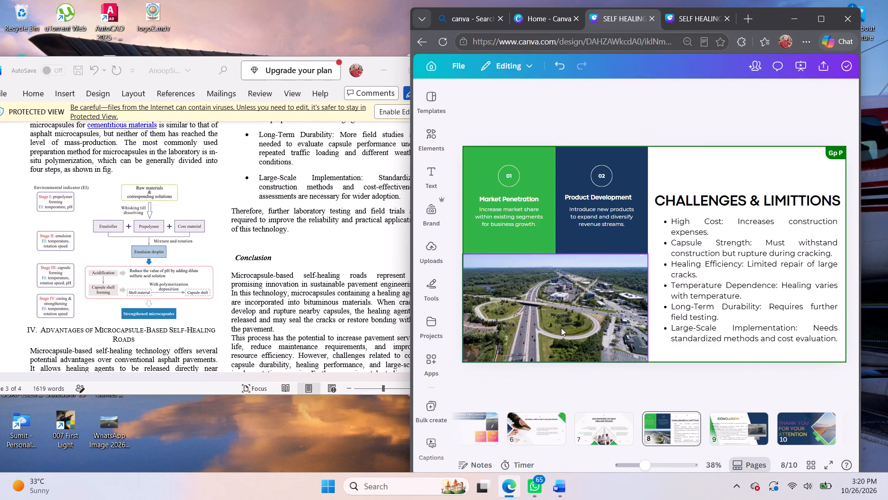
{"action": "scroll", "coordinate": [561, 328], "scroll_direction": "down", "scroll_amount": 1}
{"action": "scroll", "coordinate": [561, 328], "scroll_direction": "up", "scroll_amount": 4}
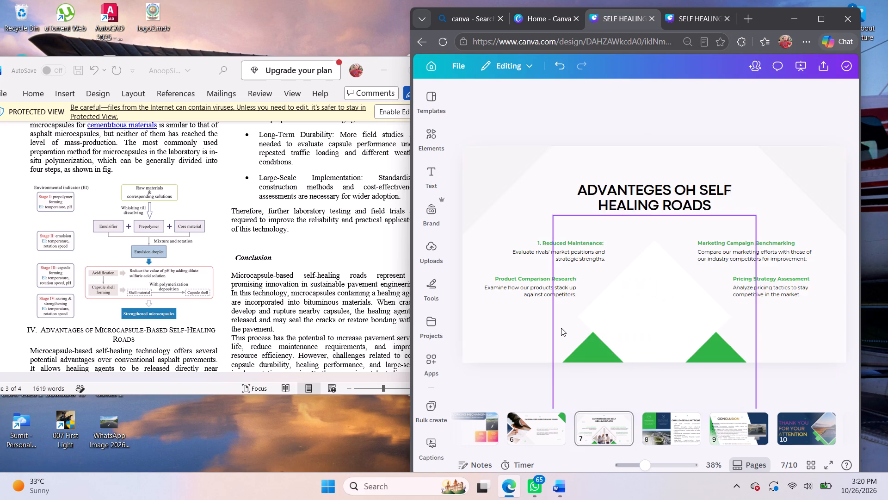
{"action": "scroll", "coordinate": [561, 328], "scroll_direction": "down", "scroll_amount": 5}
{"action": "scroll", "coordinate": [561, 328], "scroll_direction": "up", "scroll_amount": 2}
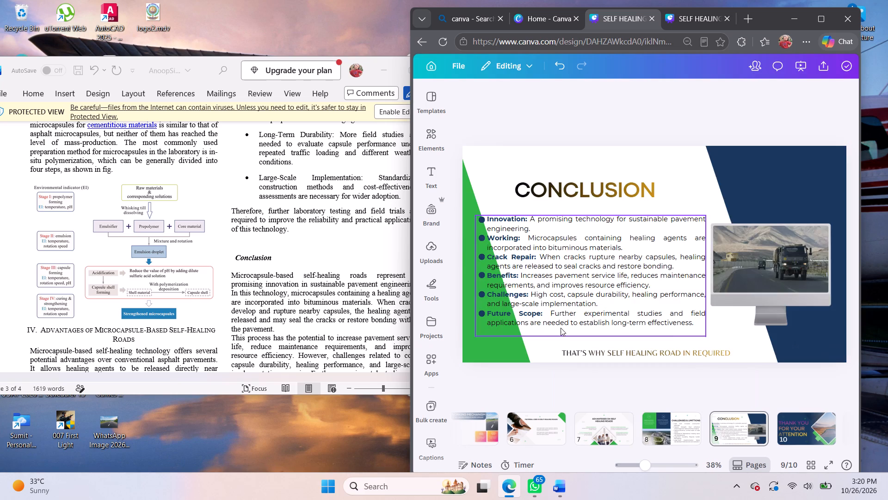
{"action": "scroll", "coordinate": [561, 328], "scroll_direction": "up", "scroll_amount": 3}
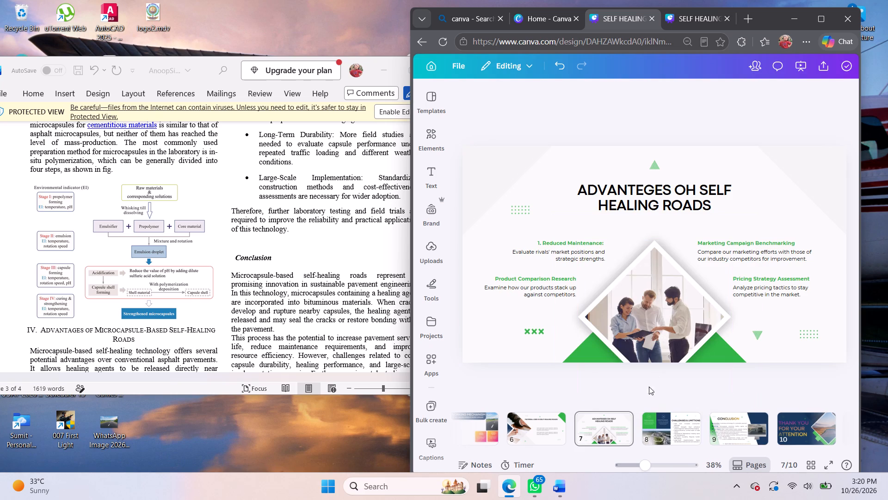
{"action": "left_click", "coordinate": [654, 429]}
{"action": "left_click", "coordinate": [625, 426]}
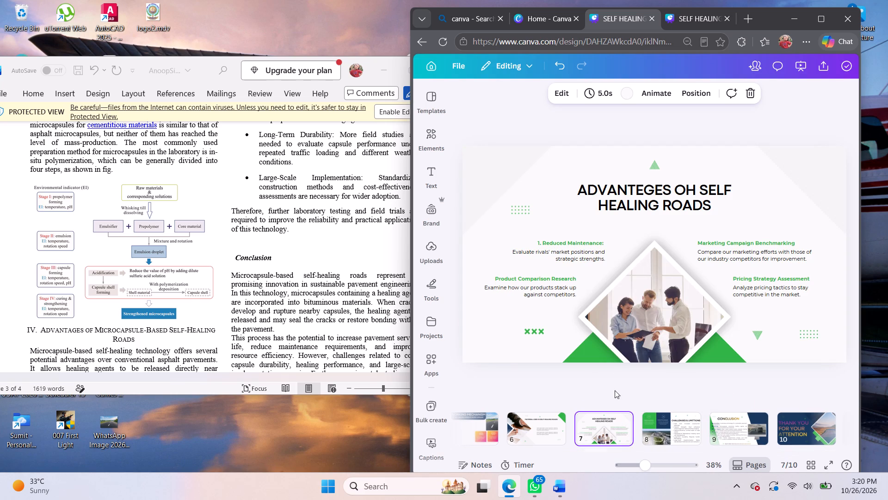
{"action": "left_click", "coordinate": [571, 231]}
{"action": "left_click", "coordinate": [543, 230]}
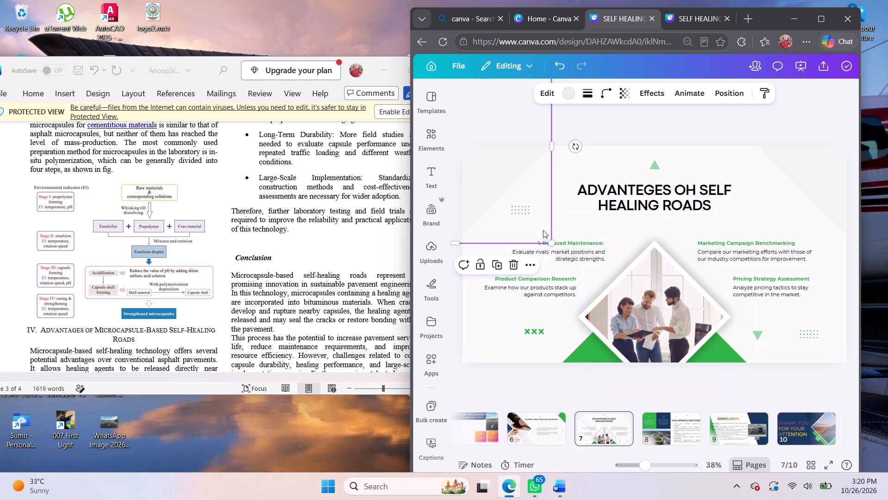
{"action": "left_click", "coordinate": [538, 336]}
{"action": "left_click", "coordinate": [553, 310]}
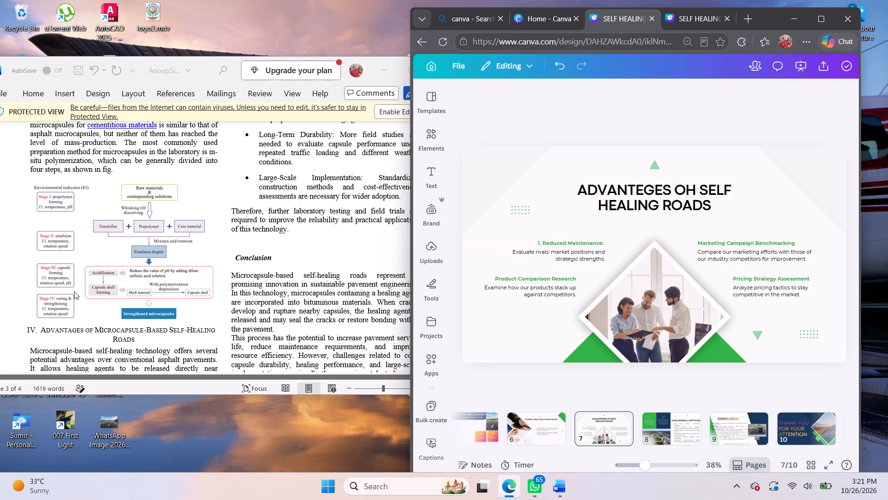
Review the slides from the conclusion back to the working mechanism slide for content that still needs replacing.
{"action": "scroll", "coordinate": [535, 298], "scroll_direction": "down", "scroll_amount": 1}
{"action": "scroll", "coordinate": [535, 298], "scroll_direction": "up", "scroll_amount": 2}
{"action": "scroll", "coordinate": [535, 298], "scroll_direction": "down", "scroll_amount": 2}
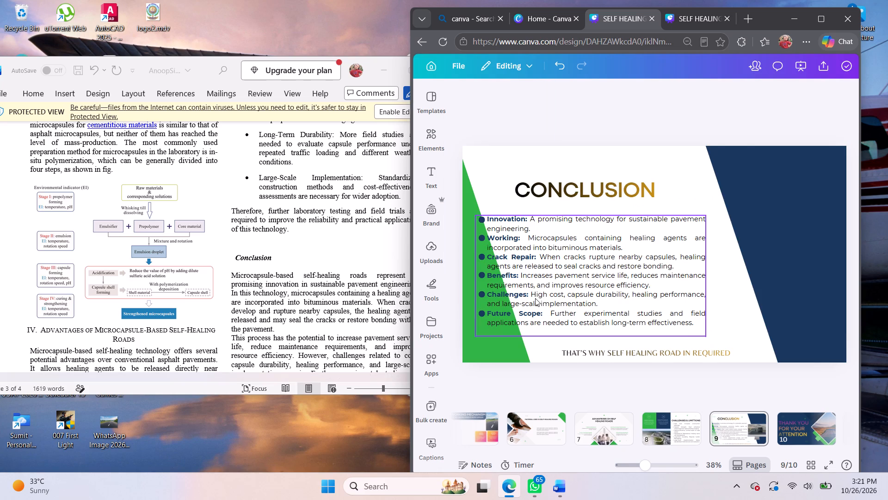
{"action": "scroll", "coordinate": [535, 298], "scroll_direction": "down", "scroll_amount": 4}
{"action": "scroll", "coordinate": [535, 298], "scroll_direction": "up", "scroll_amount": 2}
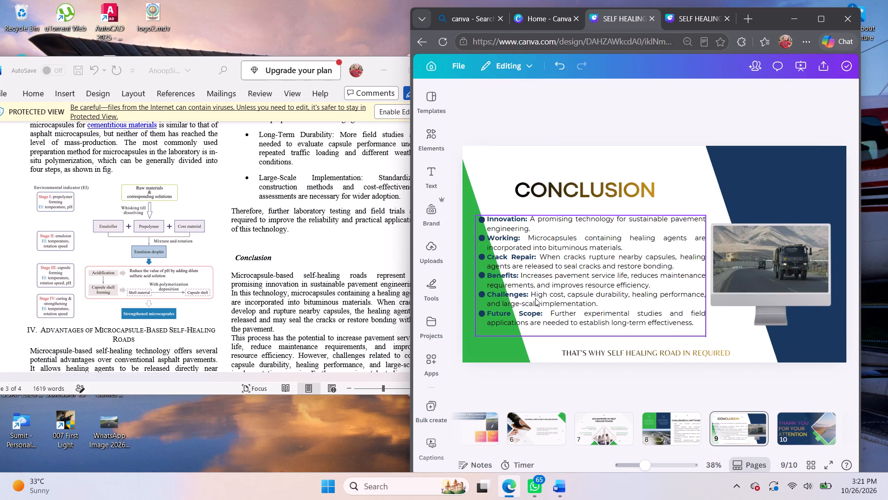
{"action": "scroll", "coordinate": [535, 298], "scroll_direction": "up", "scroll_amount": 1}
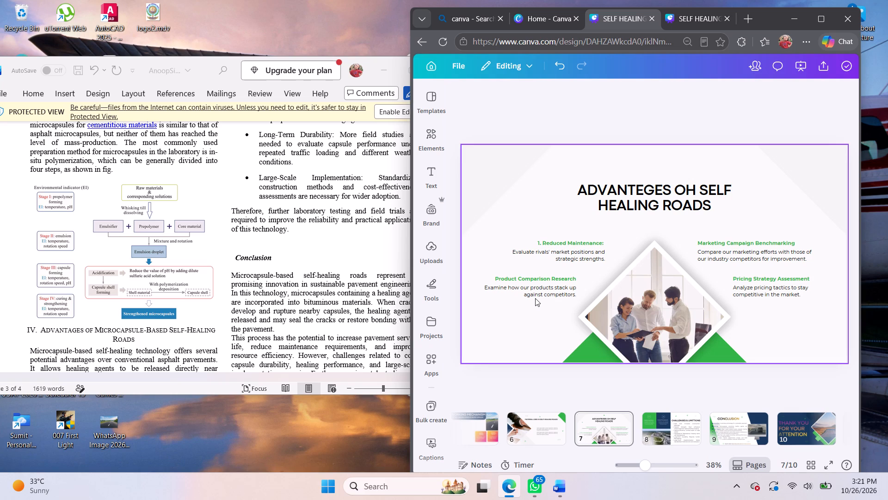
{"action": "scroll", "coordinate": [535, 298], "scroll_direction": "up", "scroll_amount": 1}
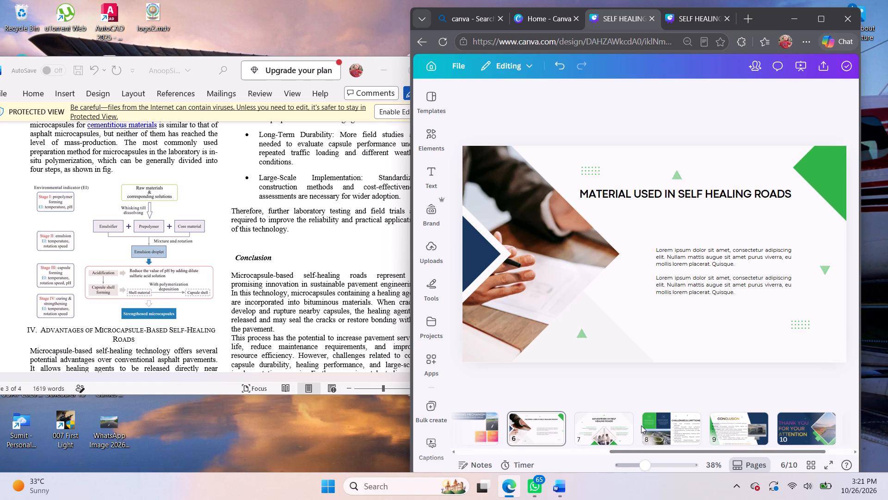
{"action": "left_click", "coordinate": [660, 426]}
{"action": "left_click", "coordinate": [617, 431]}
{"action": "left_click", "coordinate": [571, 431]}
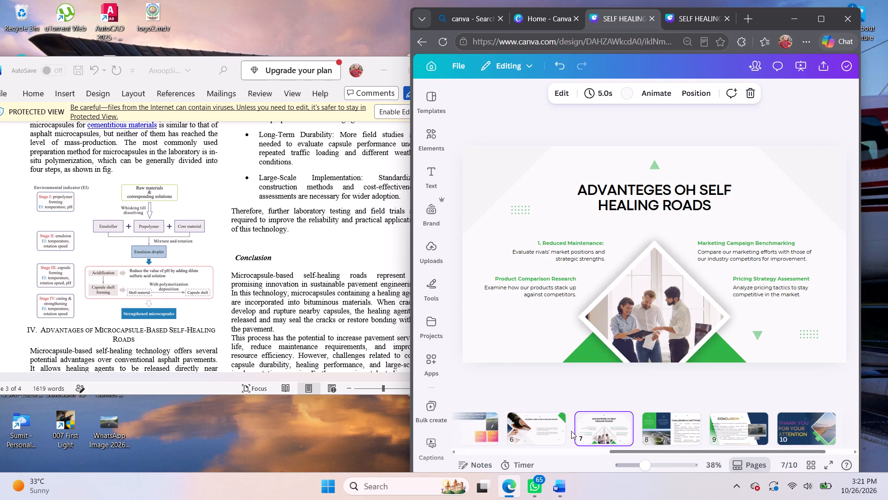
{"action": "left_click", "coordinate": [548, 427]}
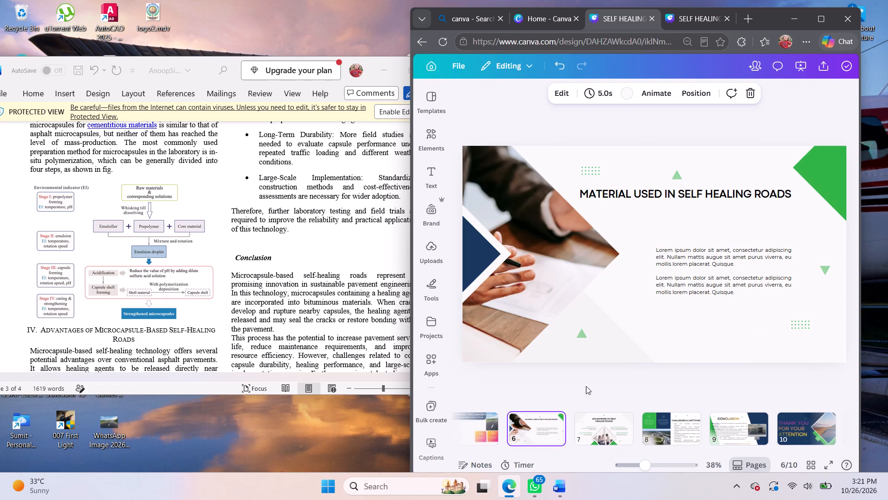
{"action": "scroll", "coordinate": [549, 368], "scroll_direction": "down", "scroll_amount": 1}
{"action": "scroll", "coordinate": [549, 368], "scroll_direction": "up", "scroll_amount": 3}
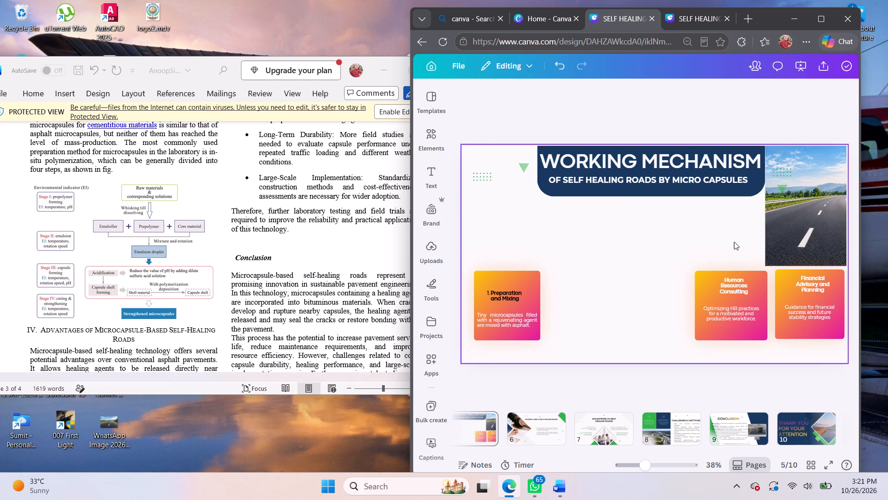
Open the replacement photo library for the road photo on slide 5 and clear the HIGHWAY search term.
{"action": "left_click", "coordinate": [798, 231]}
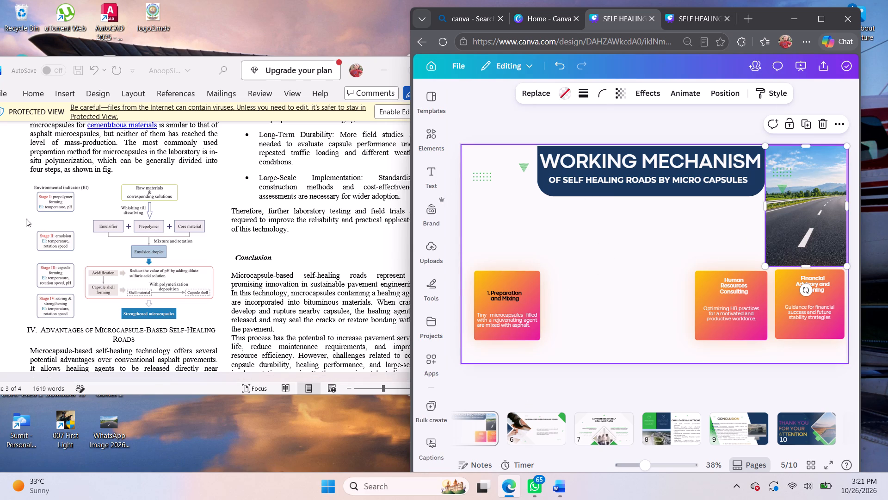
{"action": "left_click", "coordinate": [544, 92]}
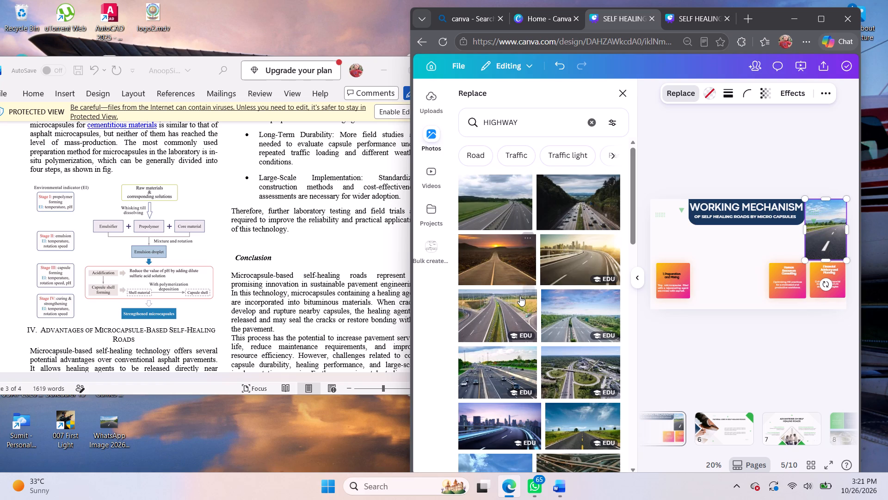
{"action": "scroll", "coordinate": [520, 297], "scroll_direction": "up", "scroll_amount": 1}
{"action": "scroll", "coordinate": [520, 297], "scroll_direction": "down", "scroll_amount": 3}
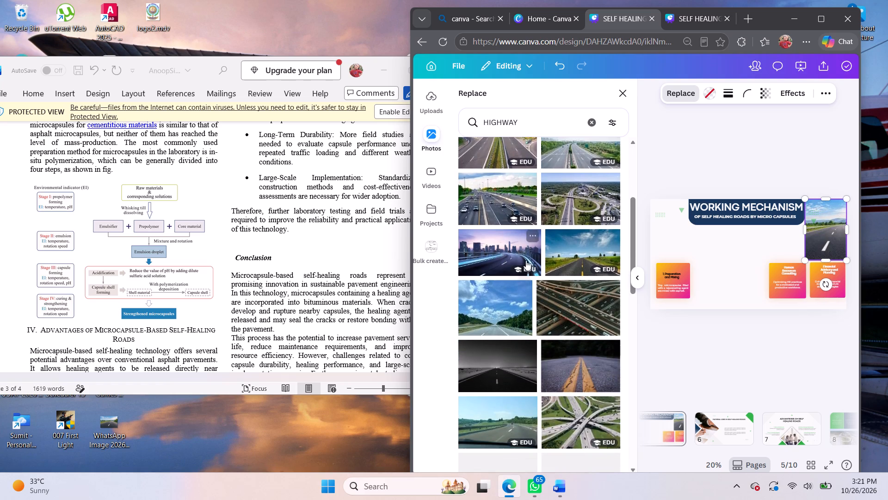
{"action": "scroll", "coordinate": [526, 260], "scroll_direction": "up", "scroll_amount": 3}
{"action": "left_click", "coordinate": [548, 124]}
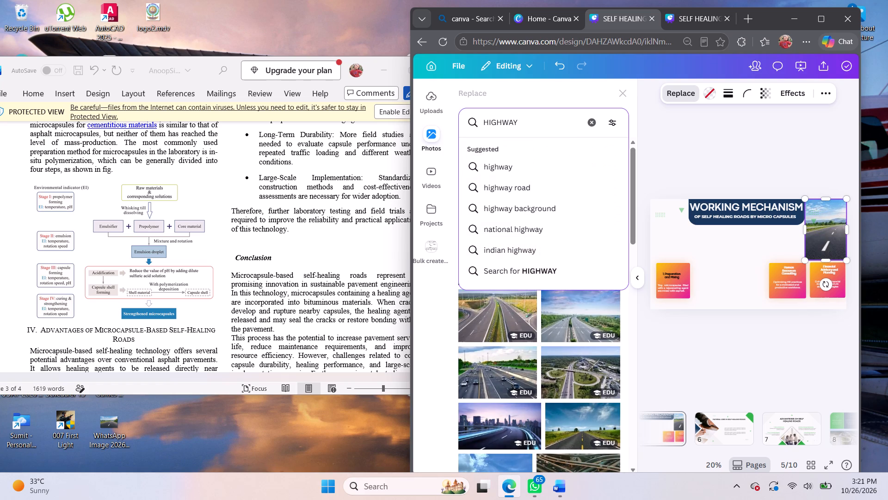
{"action": "left_click_drag", "start_coordinate": [536, 125], "coordinate": [475, 125]}
{"action": "key", "text": "BackSpace"}
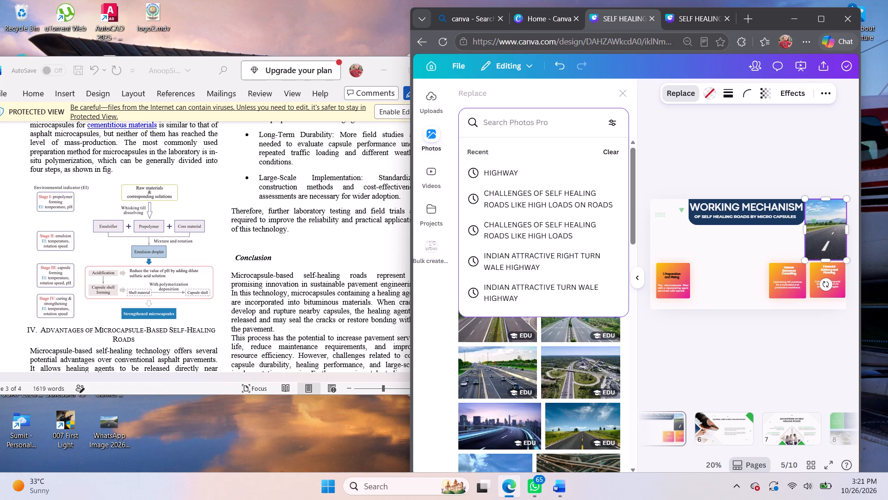
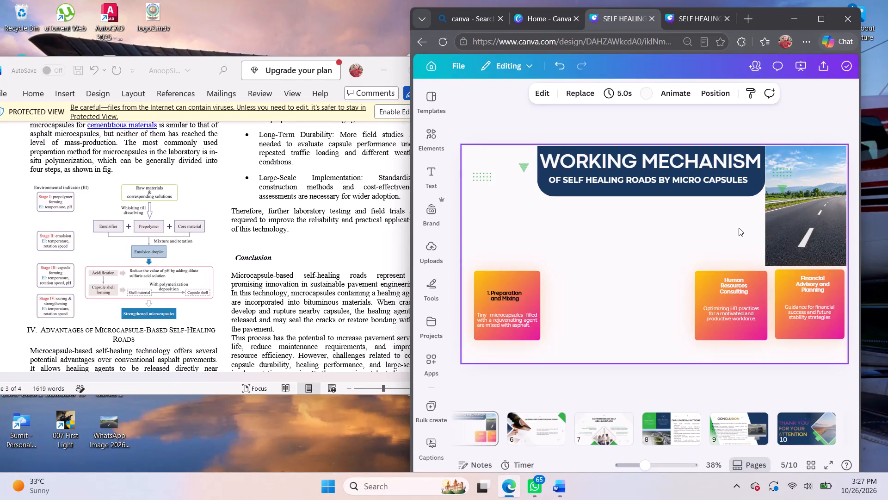
Enlarge the presentation window and review slides 4 back to 1, returning to the working mechanism slide.
{"action": "left_click", "coordinate": [820, 21]}
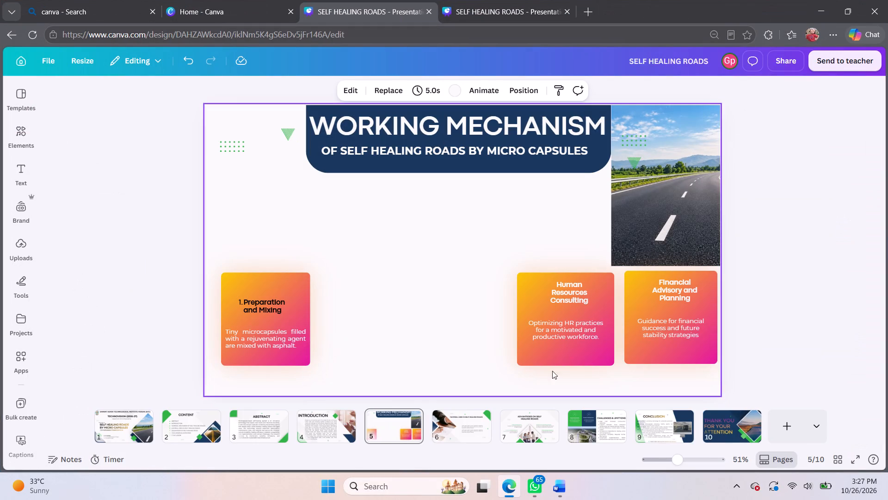
{"action": "left_click", "coordinate": [334, 416]}
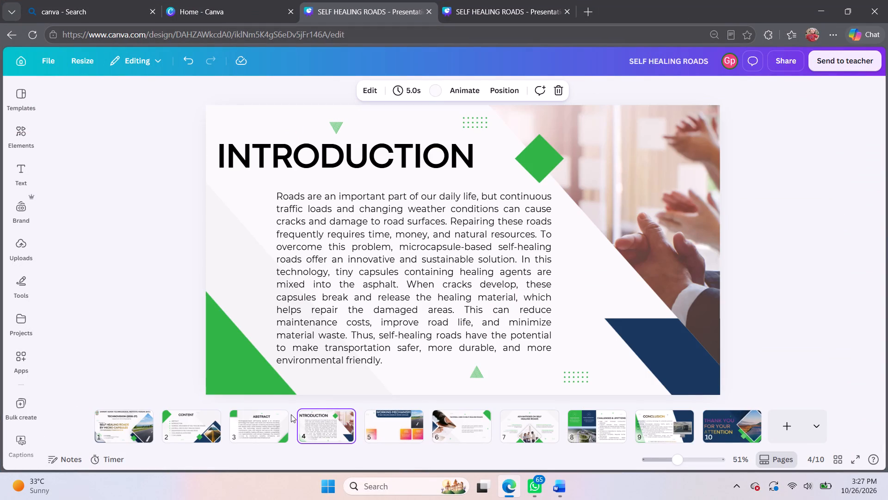
{"action": "left_click", "coordinate": [260, 416]}
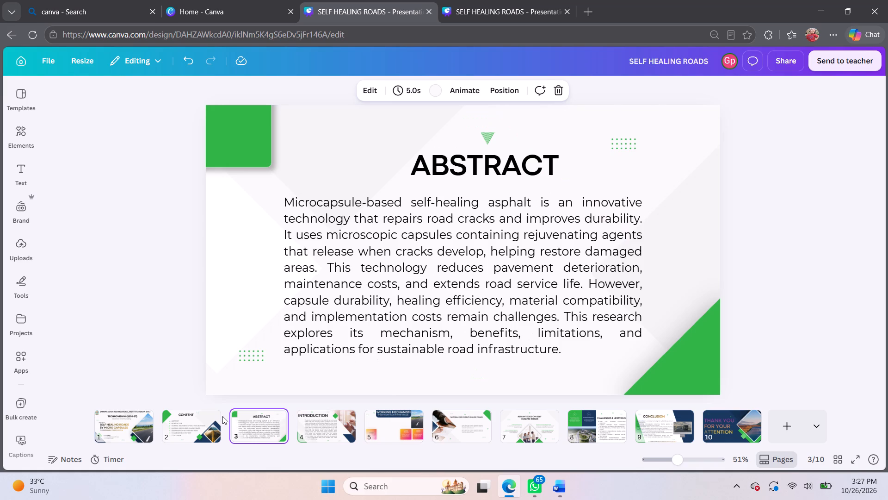
{"action": "left_click", "coordinate": [202, 418]}
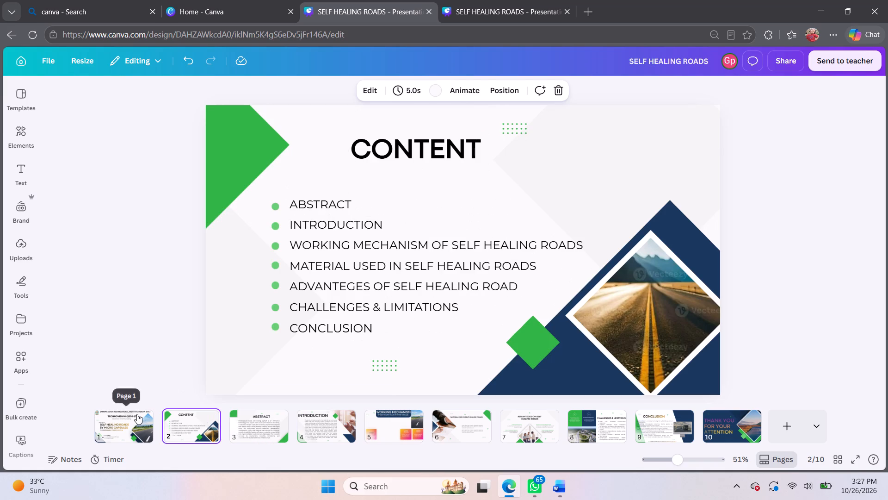
{"action": "left_click", "coordinate": [135, 415]}
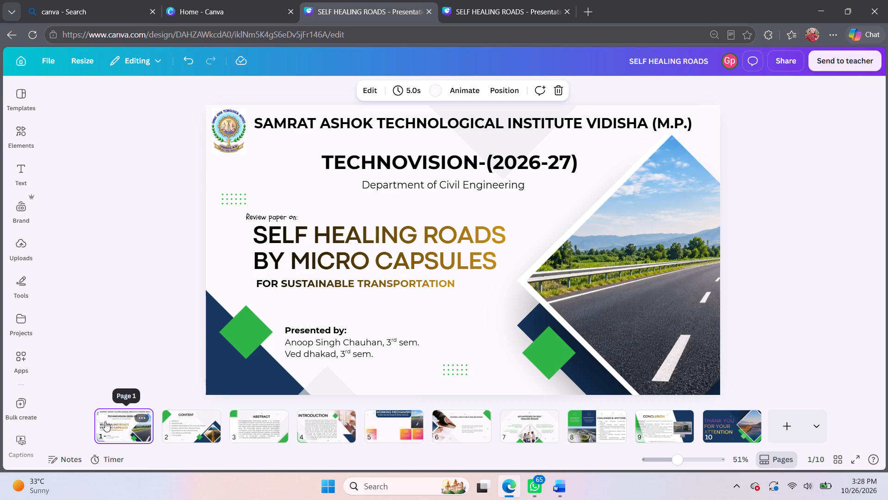
{"action": "left_click", "coordinate": [400, 423]}
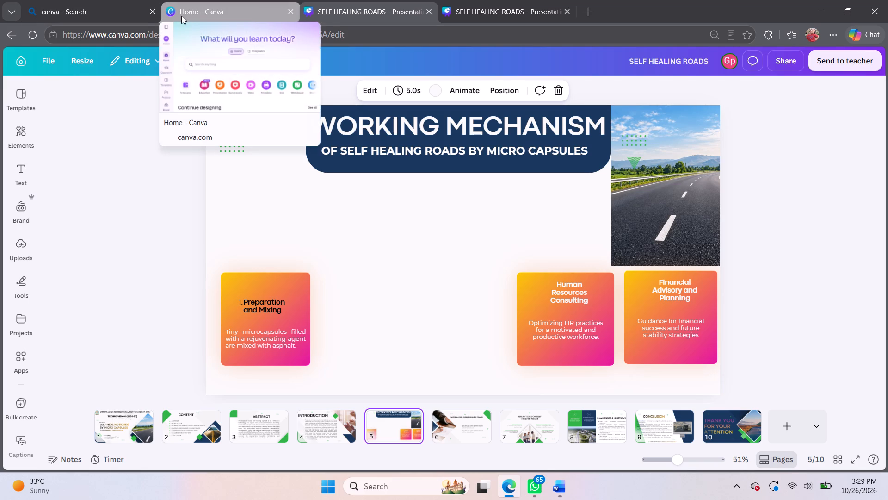
Switch to the other open copy of the presentation and review slides 6 to 10 for remaining template content.
{"action": "left_click", "coordinate": [403, 10]}
{"action": "left_click", "coordinate": [282, 10]}
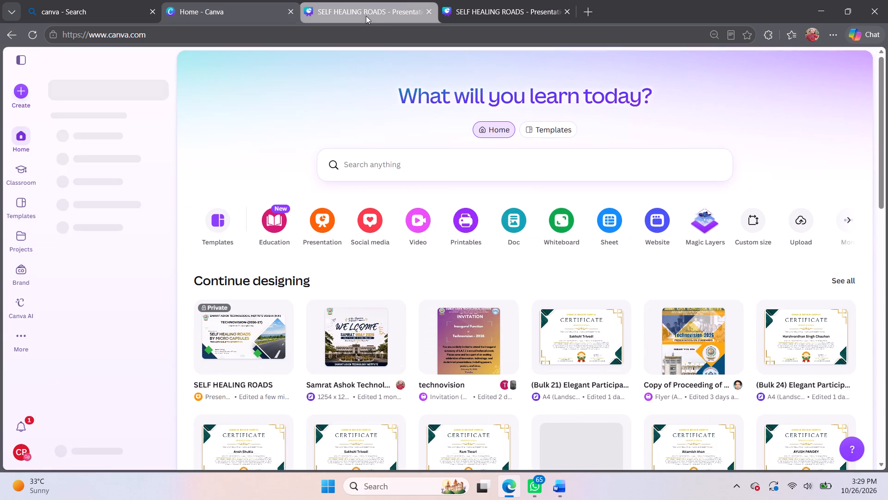
{"action": "left_click", "coordinate": [367, 16]}
{"action": "left_click", "coordinate": [473, 14]}
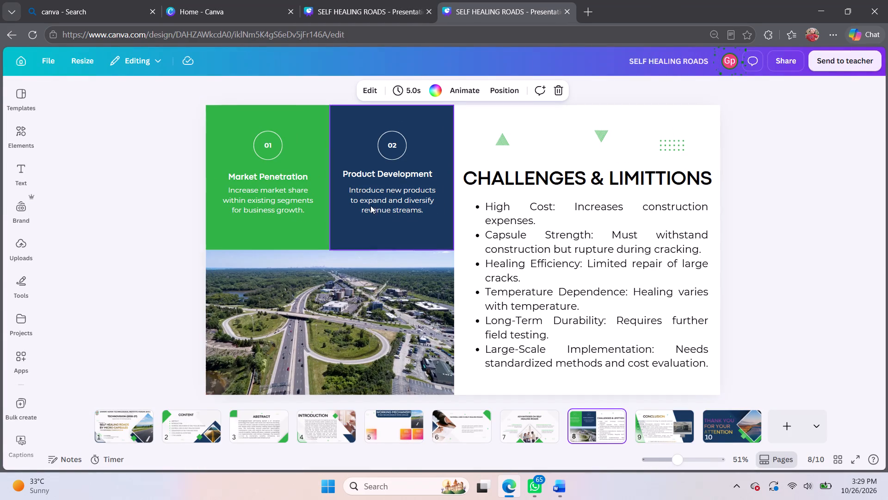
{"action": "left_click", "coordinate": [528, 439]}
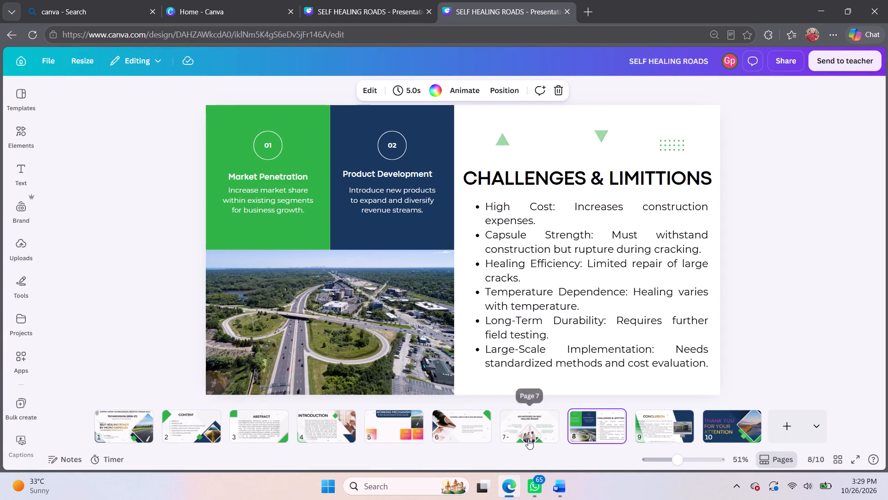
{"action": "left_click", "coordinate": [472, 434]}
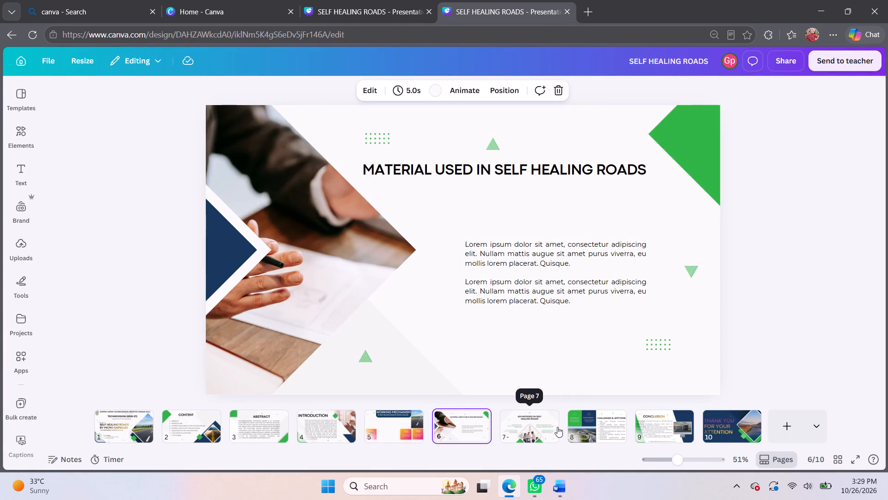
{"action": "left_click", "coordinate": [592, 427]}
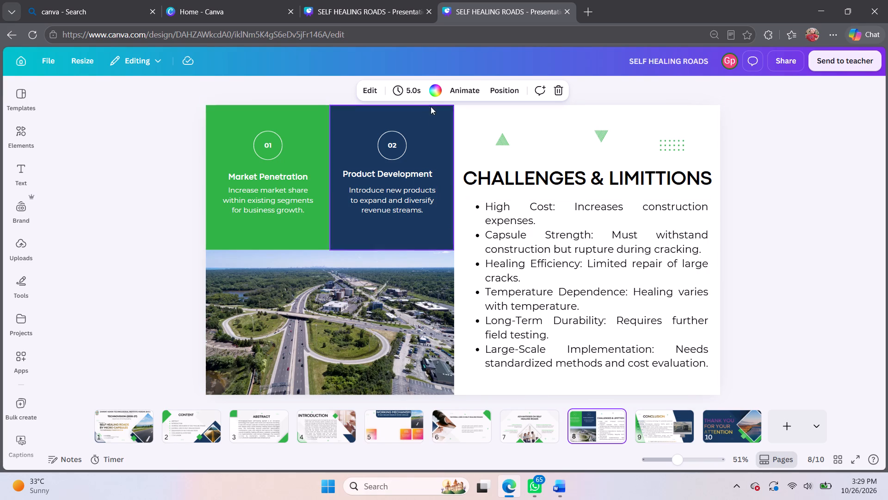
{"action": "left_click", "coordinate": [524, 438]}
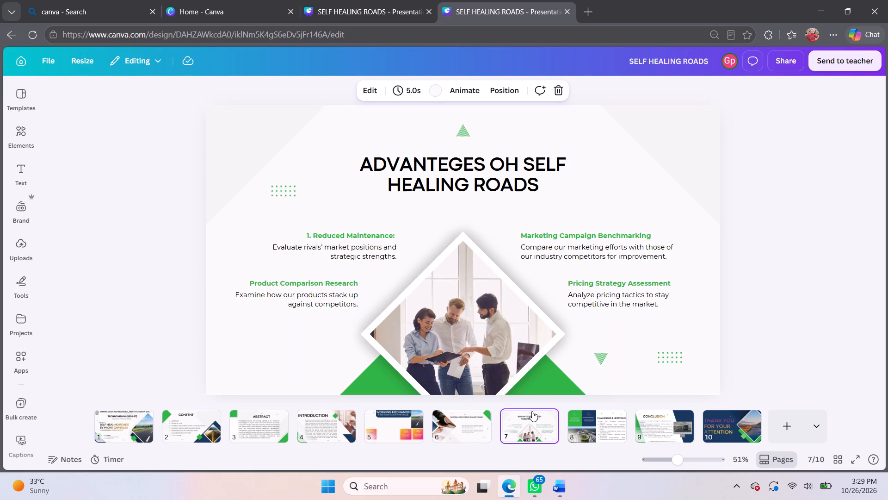
{"action": "left_click", "coordinate": [579, 424]}
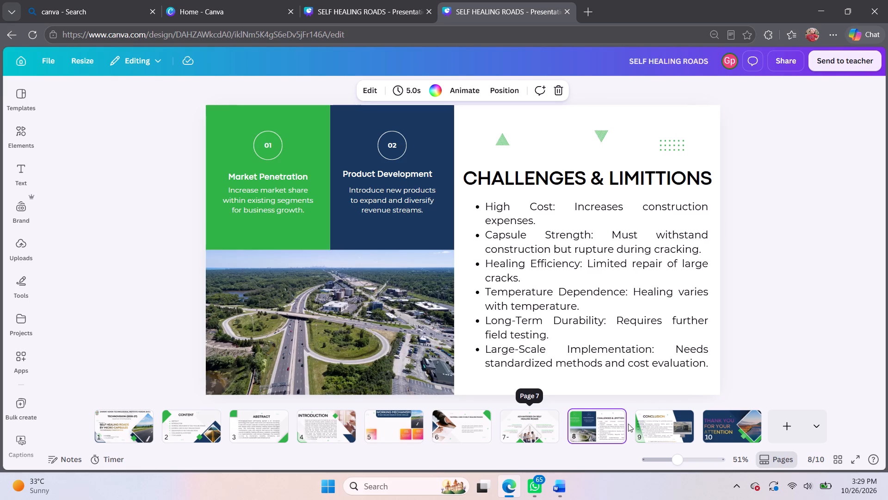
{"action": "left_click", "coordinate": [633, 424]}
{"action": "left_click", "coordinate": [644, 425]}
{"action": "left_click", "coordinate": [710, 424]}
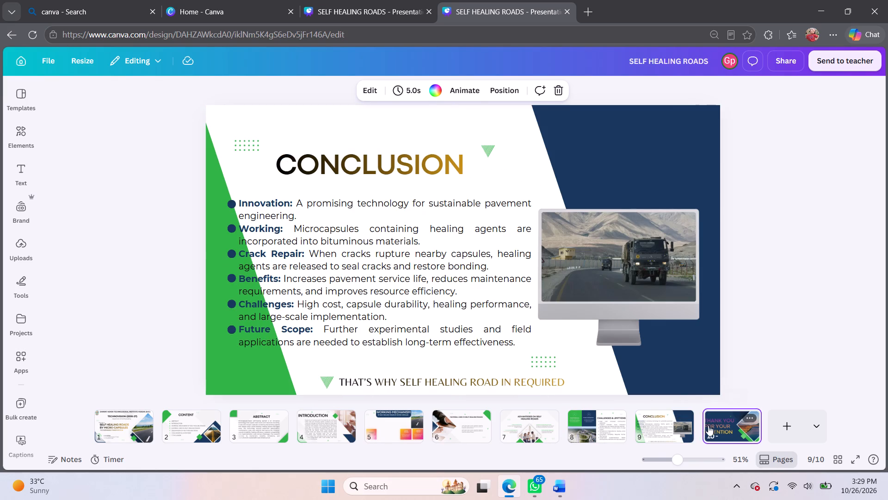
{"action": "left_click", "coordinate": [657, 436]}
{"action": "left_click", "coordinate": [594, 433]}
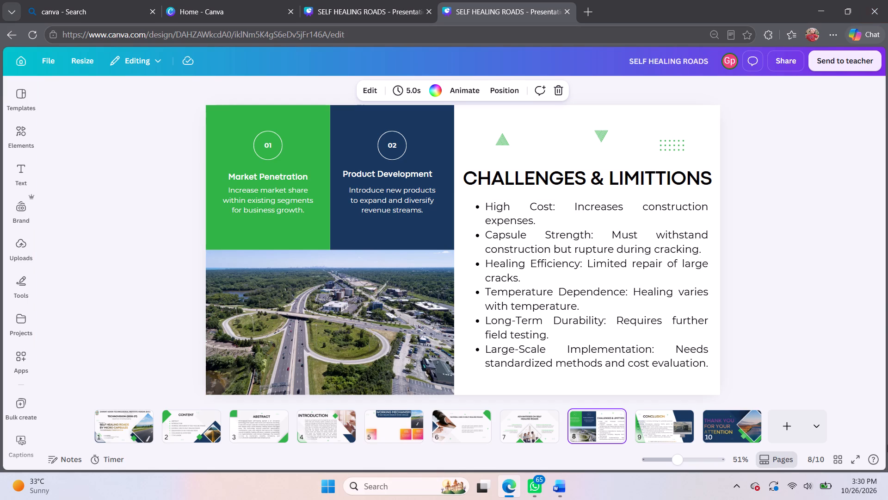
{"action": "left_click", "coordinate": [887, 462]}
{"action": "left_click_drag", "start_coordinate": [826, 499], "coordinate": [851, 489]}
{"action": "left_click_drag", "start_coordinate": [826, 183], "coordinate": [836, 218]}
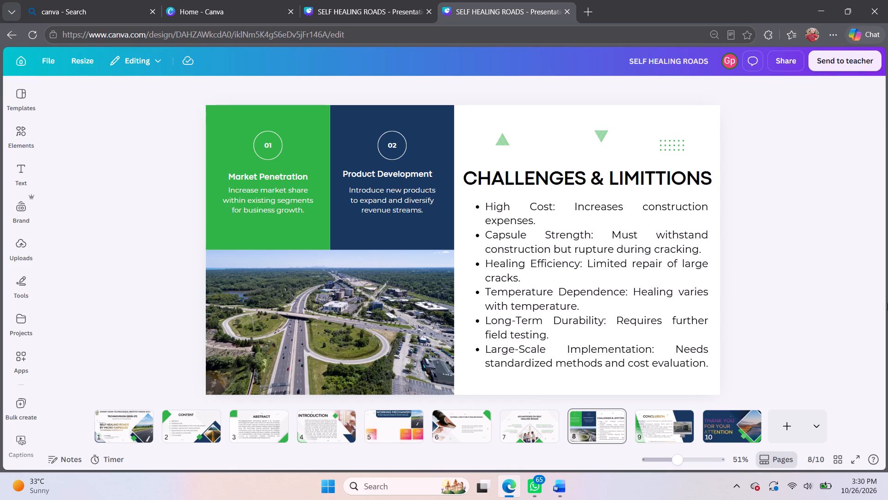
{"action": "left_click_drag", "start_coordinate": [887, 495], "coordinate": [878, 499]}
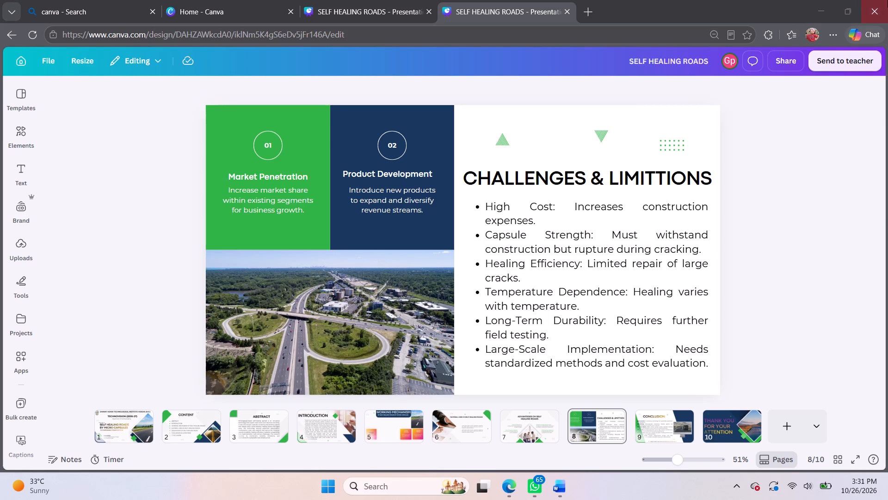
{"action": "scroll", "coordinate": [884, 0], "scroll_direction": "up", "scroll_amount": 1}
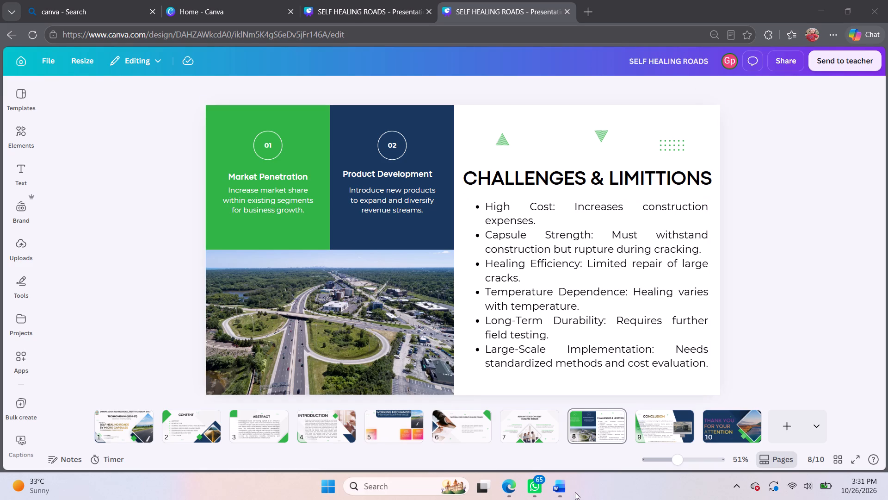
Open the advantages slide and examine the placeholder descriptions on both sides of the team photo.
{"action": "left_click", "coordinate": [527, 428]}
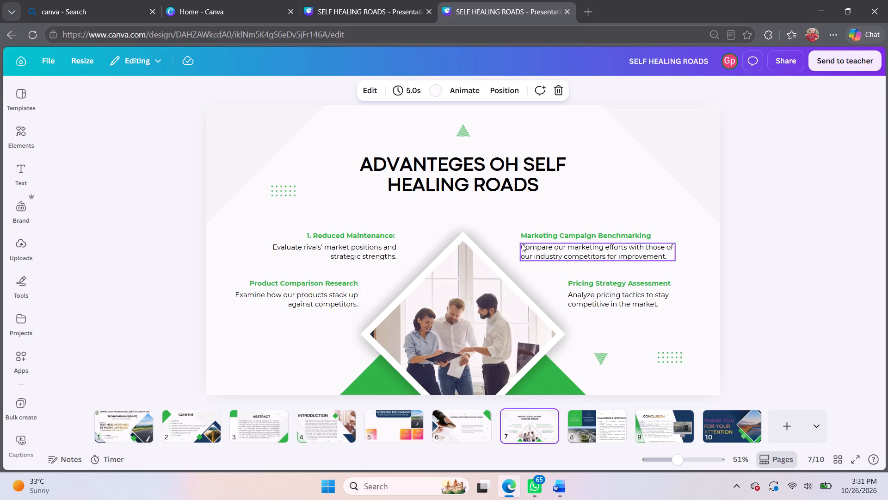
{"action": "left_click", "coordinate": [366, 250]}
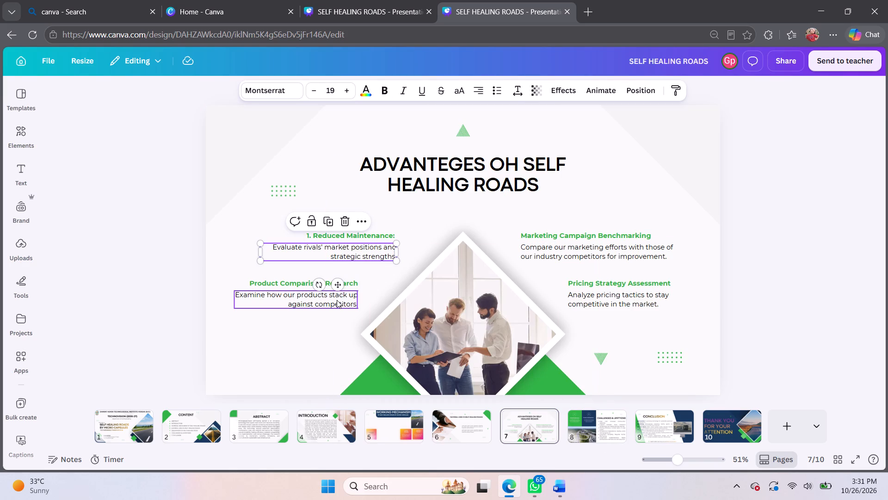
{"action": "left_click", "coordinate": [337, 300]}
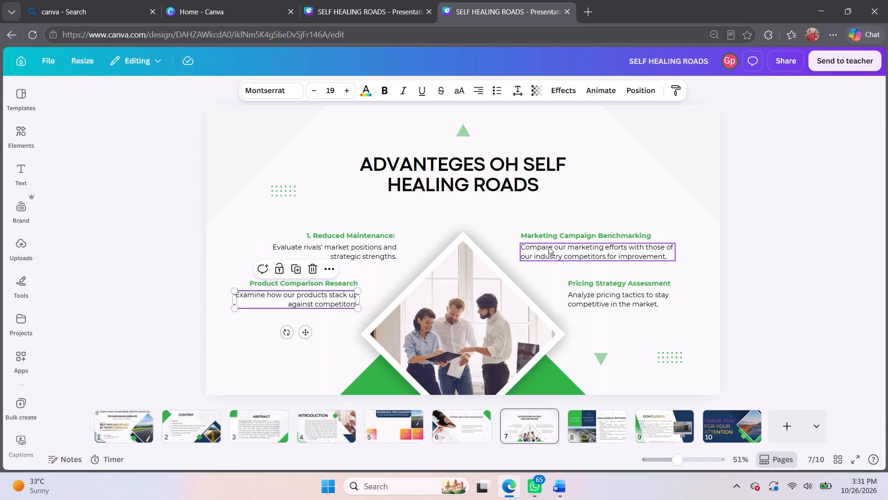
{"action": "left_click", "coordinate": [549, 247]}
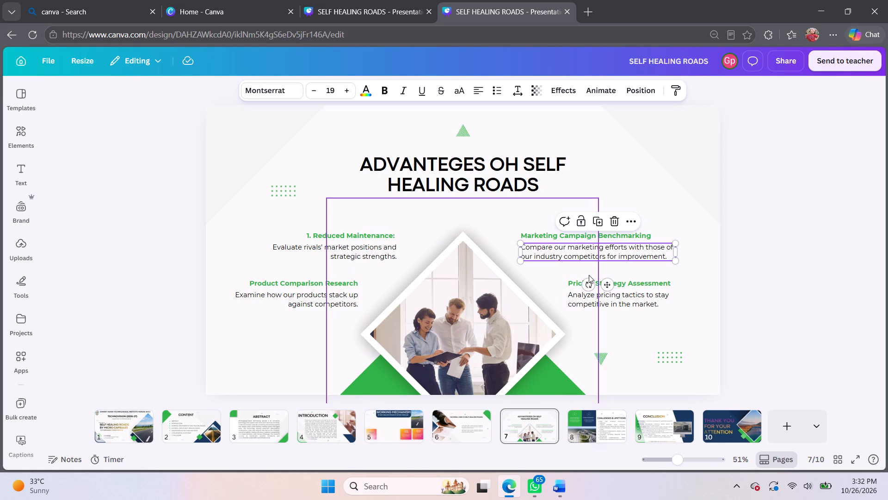
{"action": "left_click", "coordinate": [619, 254]}
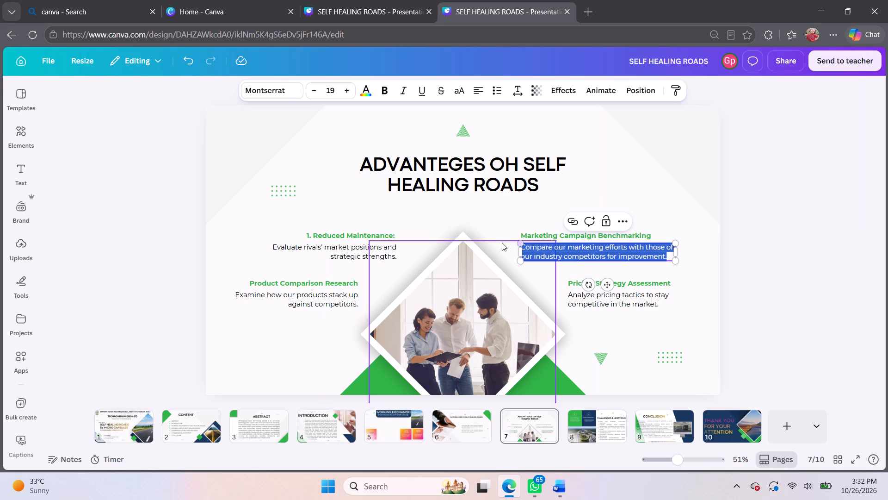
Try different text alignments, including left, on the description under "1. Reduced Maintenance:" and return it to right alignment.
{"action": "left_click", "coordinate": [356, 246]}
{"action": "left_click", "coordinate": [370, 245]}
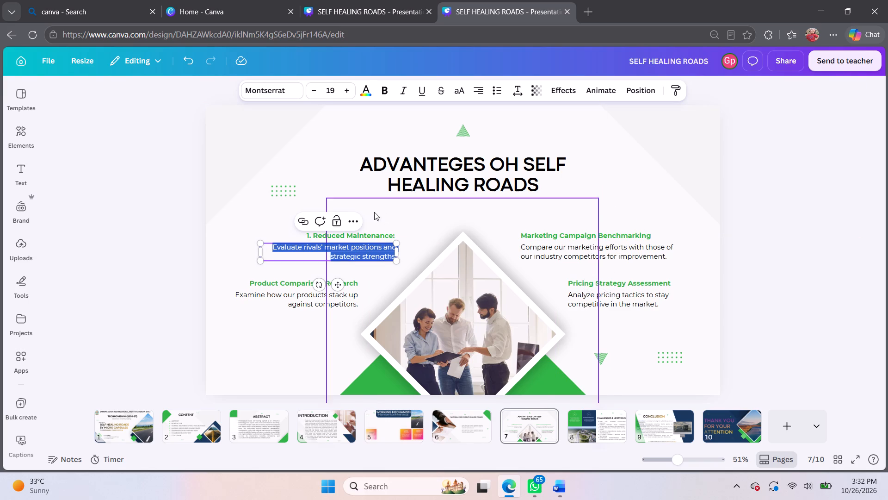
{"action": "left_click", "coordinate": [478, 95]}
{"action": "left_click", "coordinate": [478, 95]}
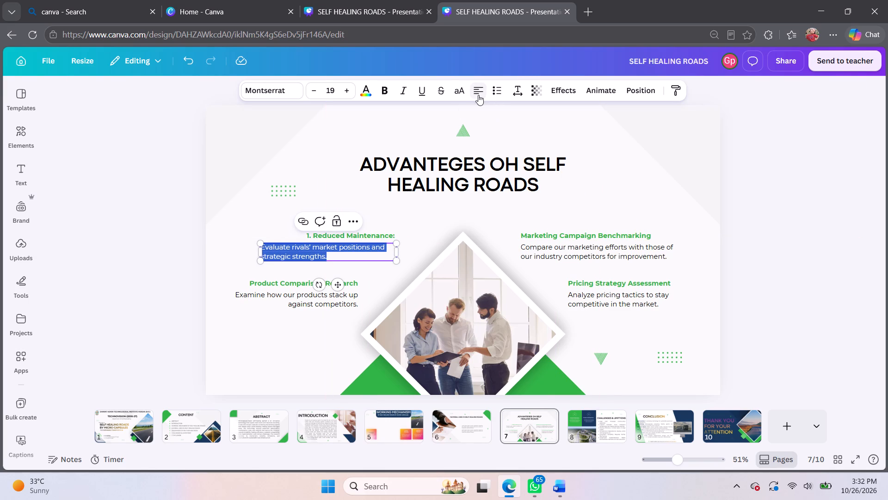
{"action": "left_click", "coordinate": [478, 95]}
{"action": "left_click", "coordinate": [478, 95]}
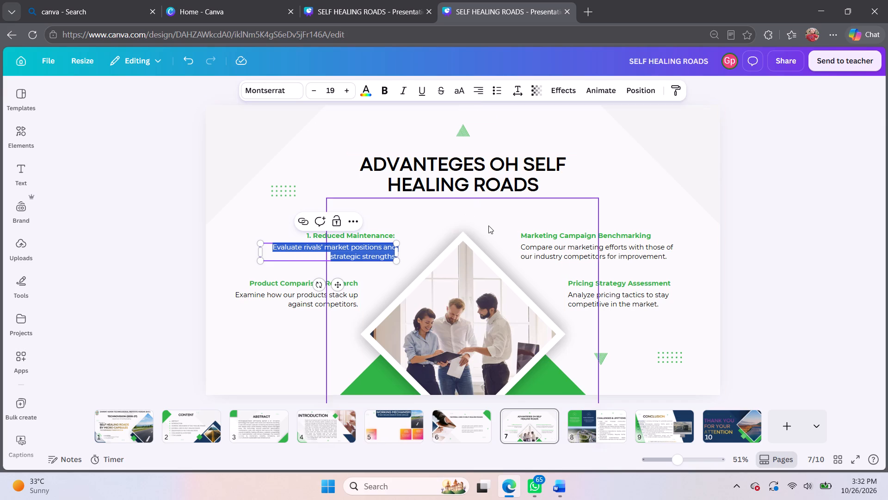
Check the alignment of the descriptions under Pricing Strategy Assessment and Marketing Campaign Benchmarking, and select the team photo.
{"action": "left_click", "coordinate": [639, 307]}
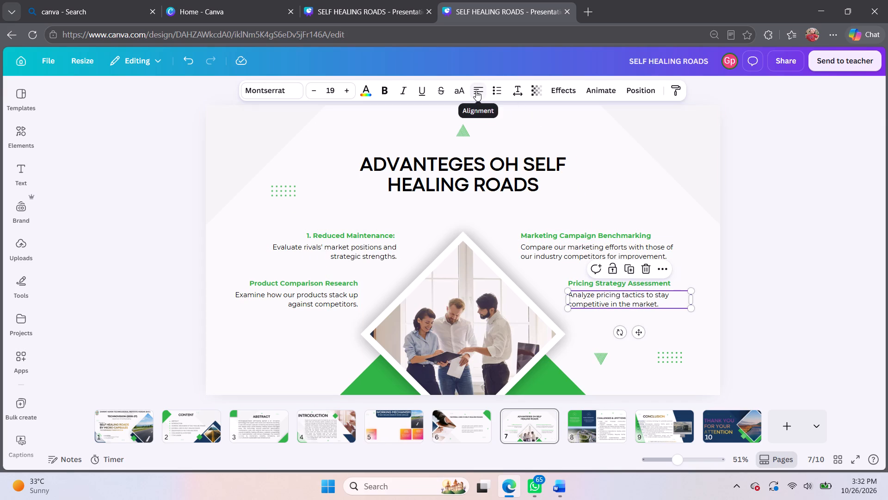
{"action": "left_click", "coordinate": [641, 256]}
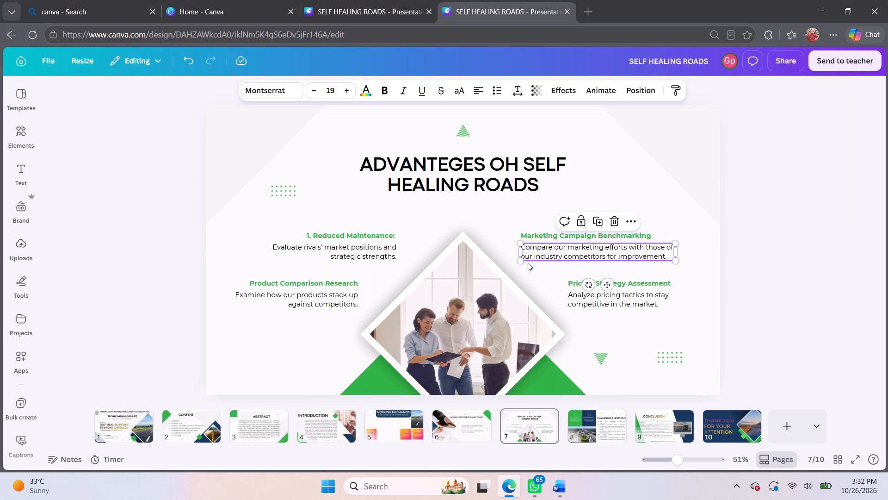
{"action": "left_click", "coordinate": [484, 307]}
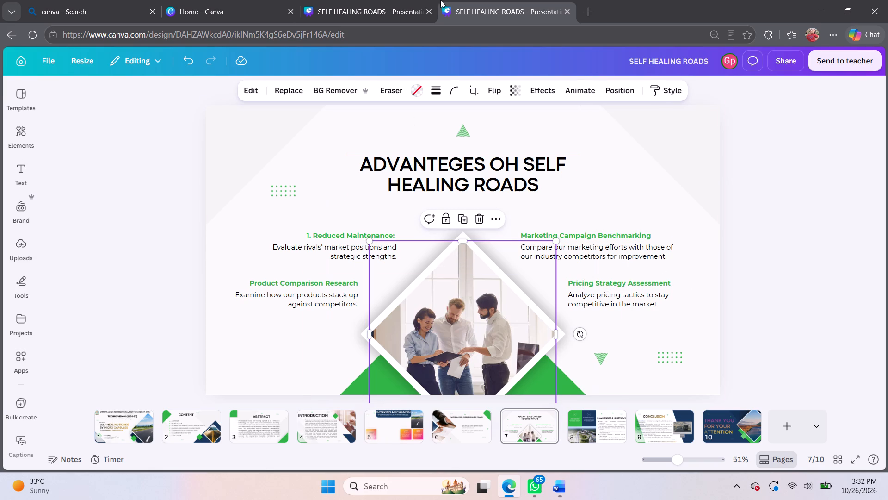